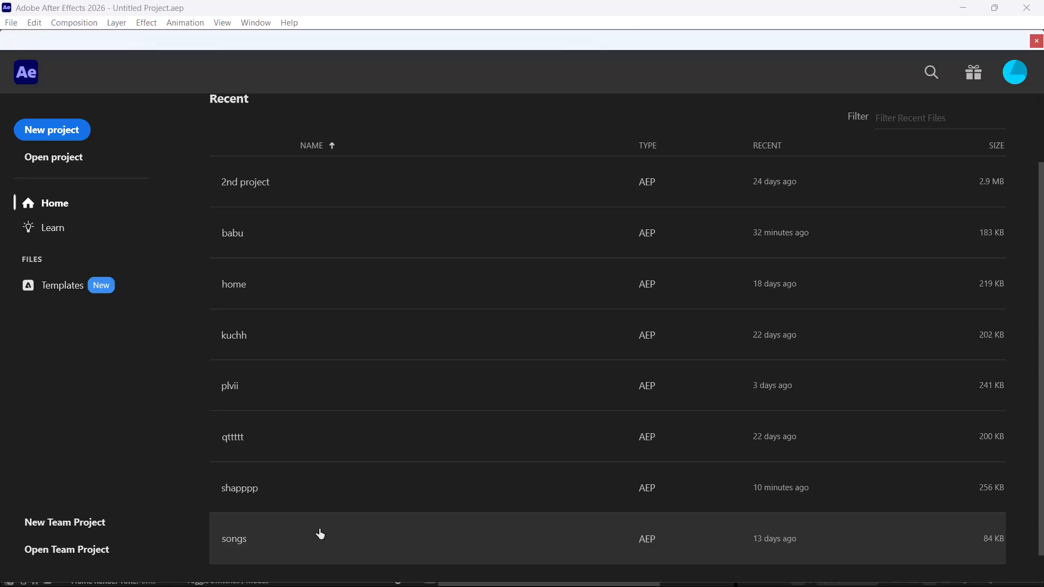
Open the recent project "songs" and set the current time of composition 122 to its start, 0:00:03:01.
double_click(266, 542)
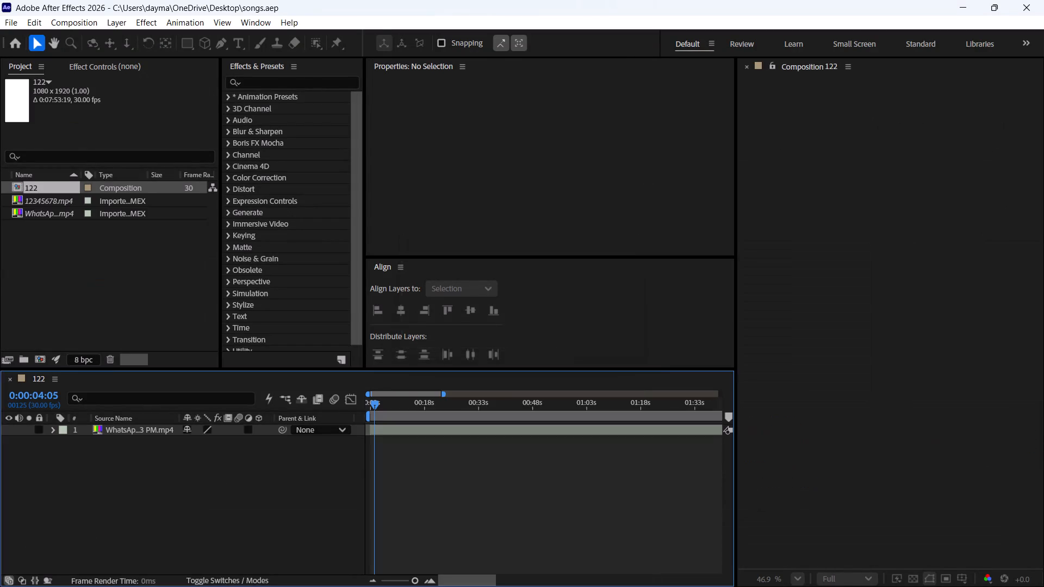
left_click(655, 349)
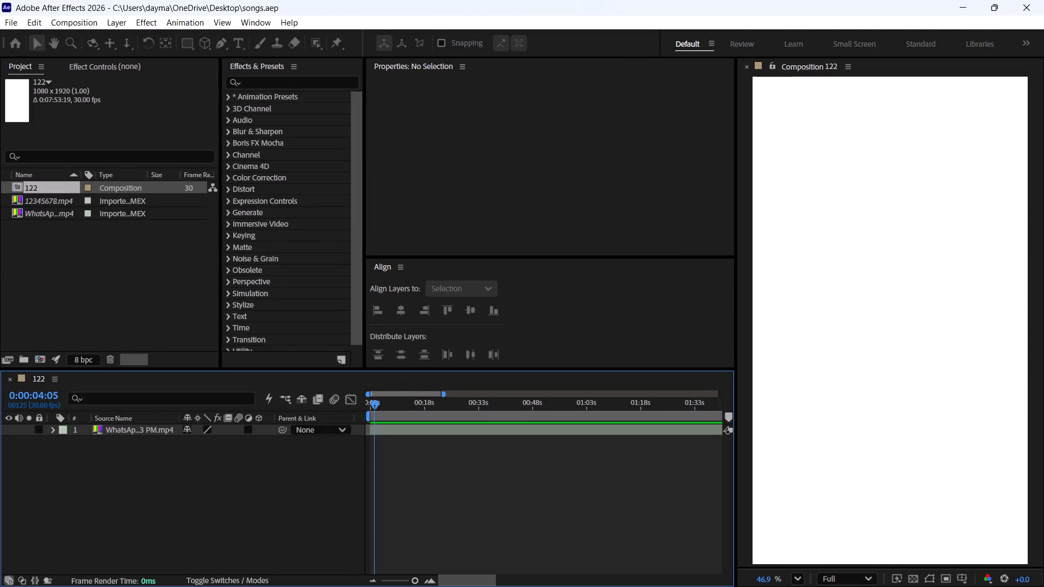
left_click_drag(397, 402, 332, 407)
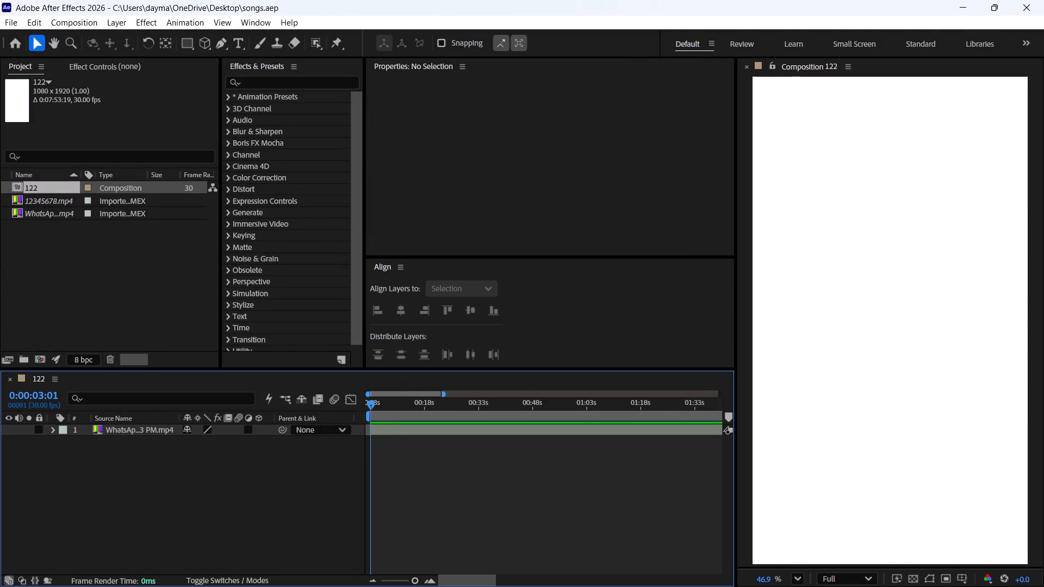
Delete the two missing video footage items, 12345678.mp4 and the WhatsApp clip, from the project.
left_click_drag(69, 256, 48, 200)
key("BackSpace")
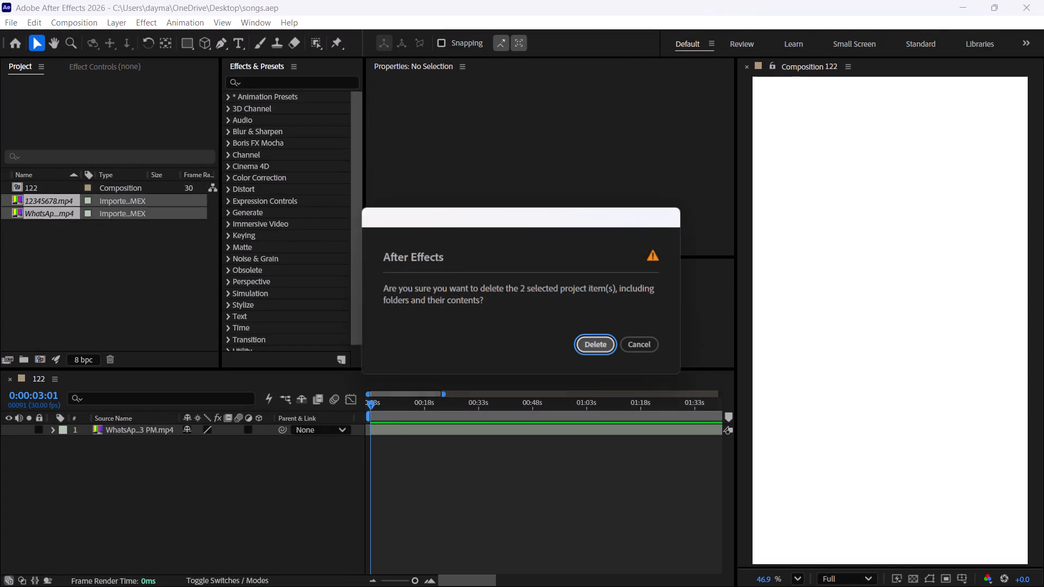
left_click(599, 353)
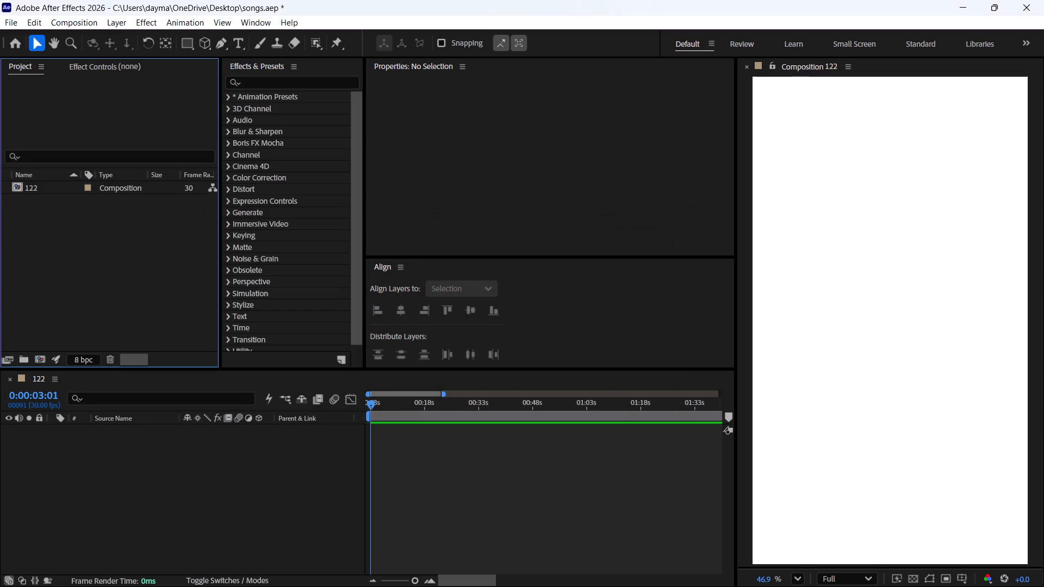
double_click(63, 253)
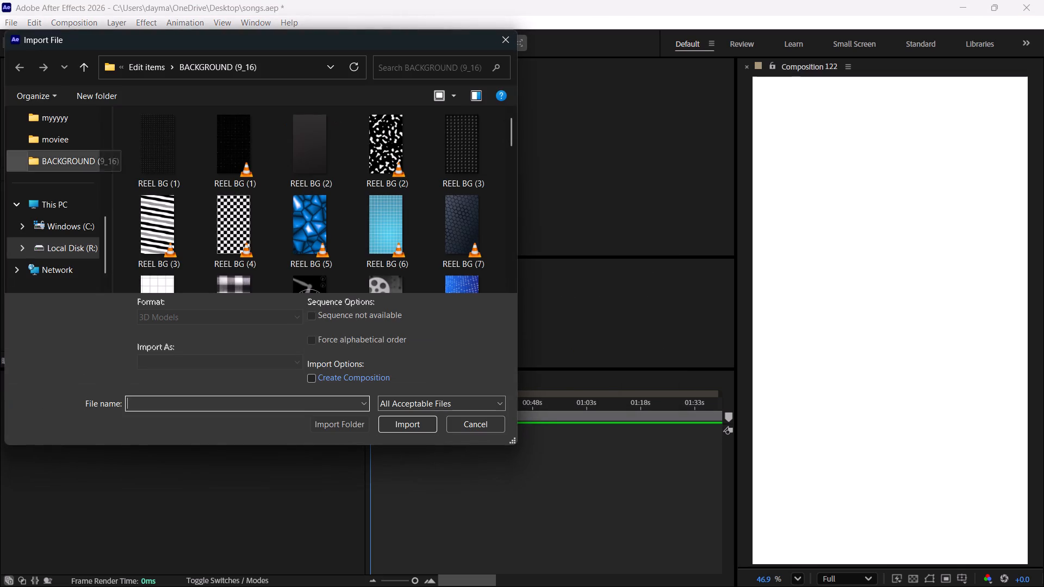
scroll(78, 200, "up", 12)
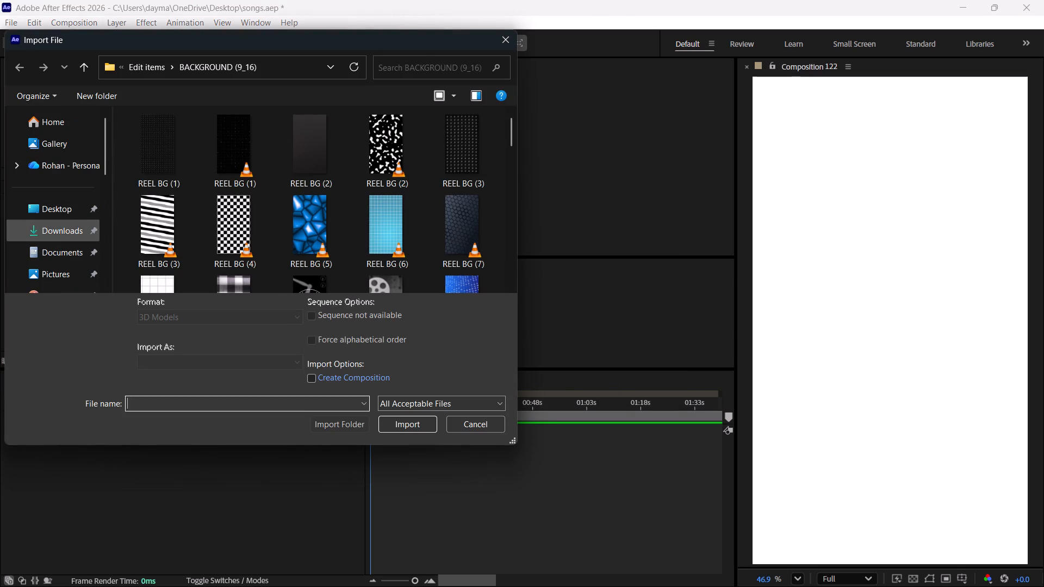
left_click(78, 226)
scroll(190, 188, "down", 4)
scroll(195, 179, "up", 1)
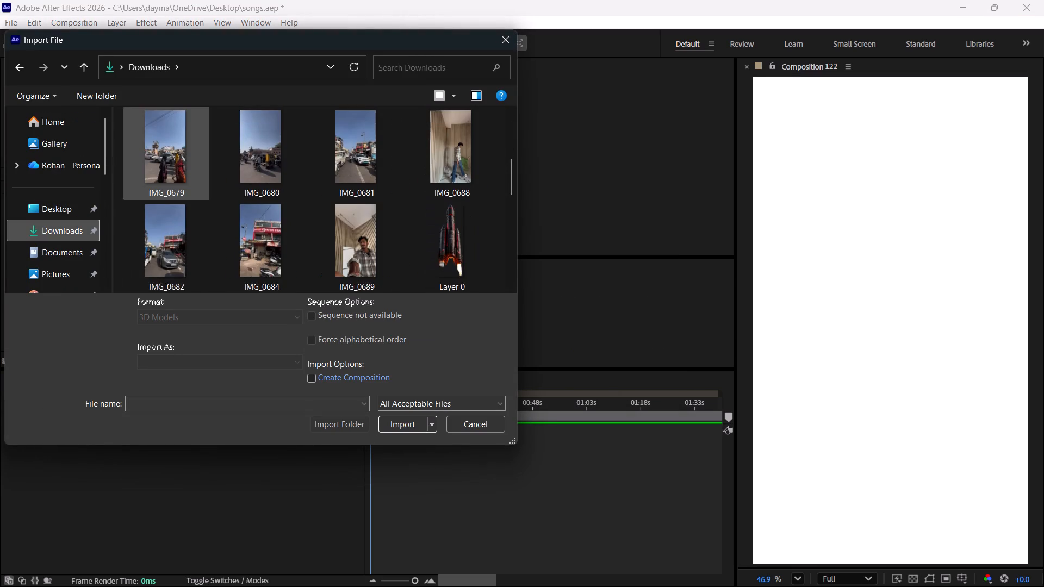
scroll(195, 179, "down", 4)
scroll(195, 179, "up", 3)
scroll(195, 179, "down", 1)
left_click(278, 185)
left_click(408, 424)
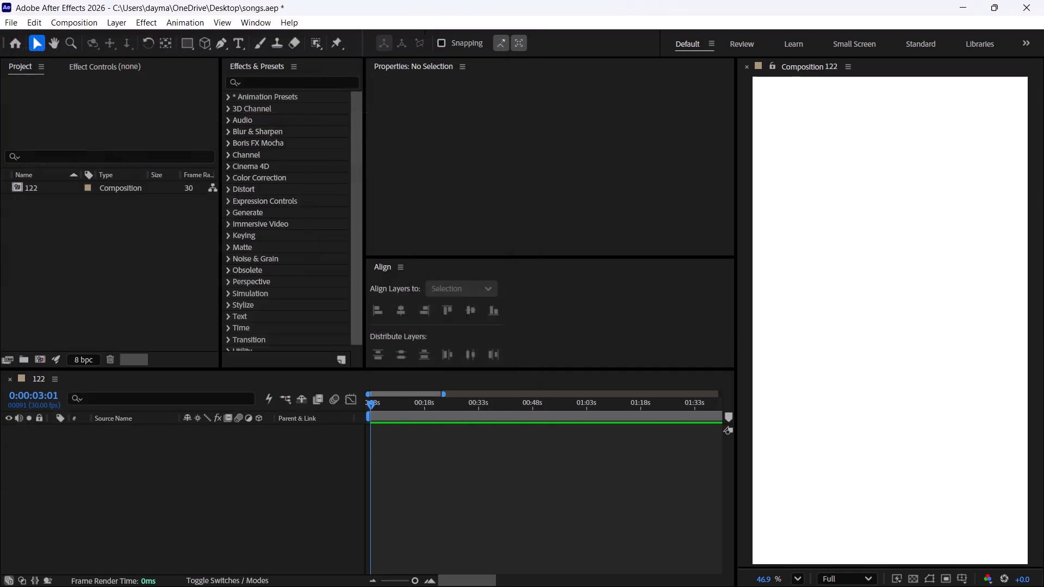
Add the imported video to composition 122 as a layer and align its start with the composition's start at 0:00:03:01.
left_click_drag(56, 203, 445, 496)
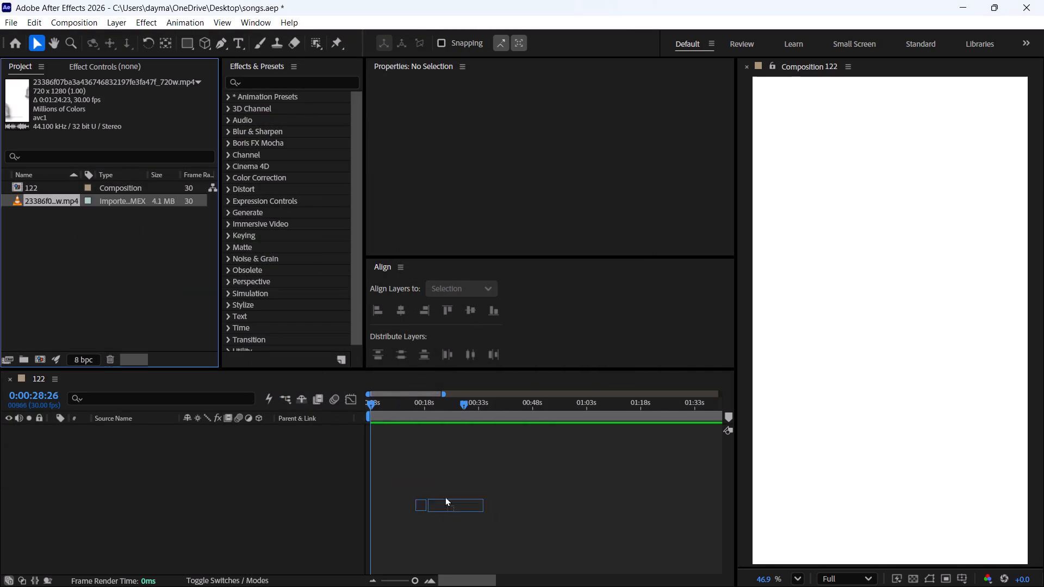
left_click_drag(445, 496, 410, 459)
left_click_drag(418, 430, 382, 429)
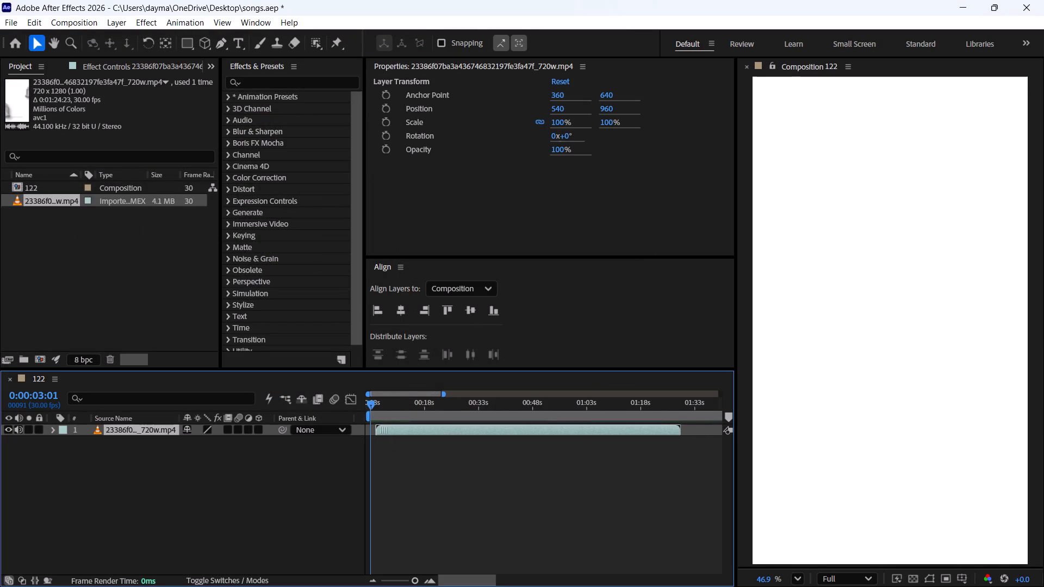
left_click_drag(382, 429, 378, 429)
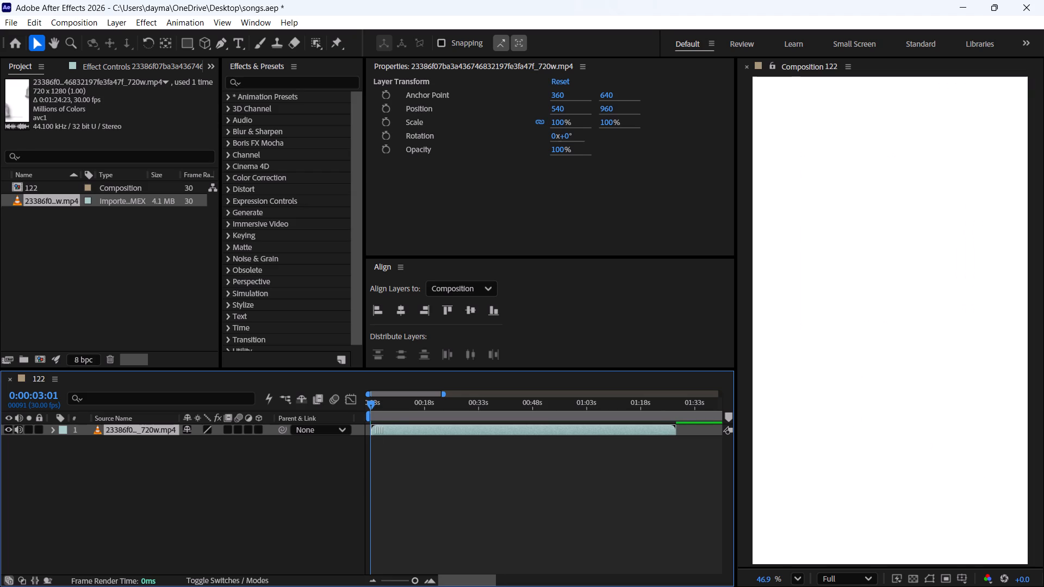
left_click_drag(378, 429, 378, 429)
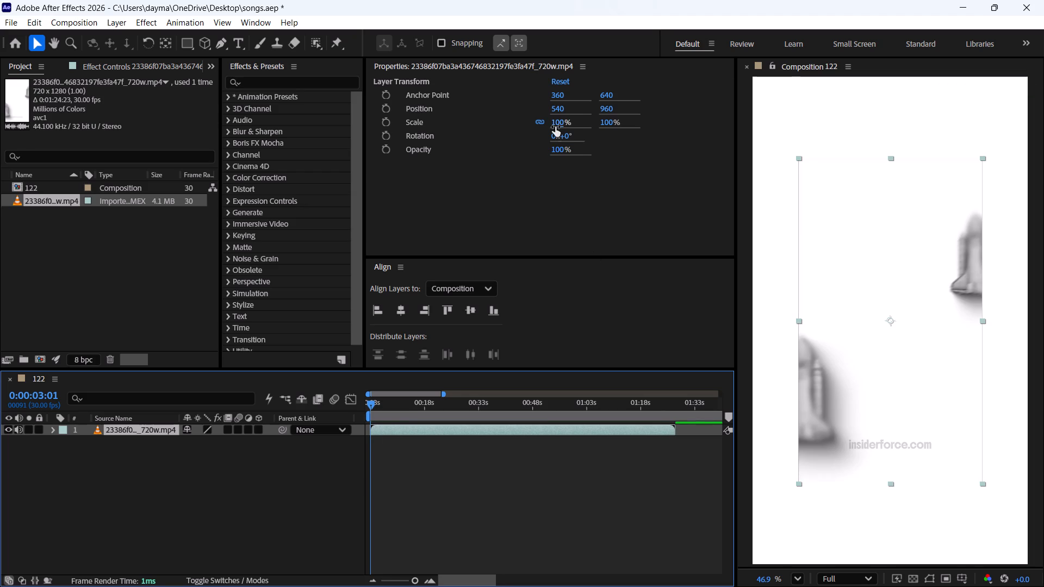
Set the video layer's scale to 150% so it fills the composition frame.
left_click(555, 127)
type("150")
key("Return")
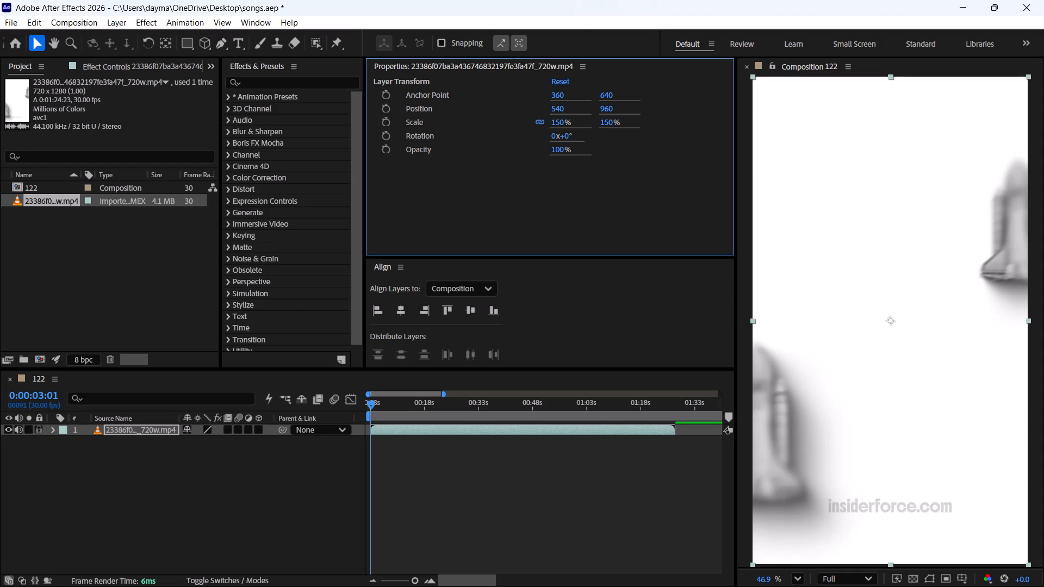
Hide the video layer's picture while leaving its audio switched on.
left_click(21, 431)
left_click(9, 429)
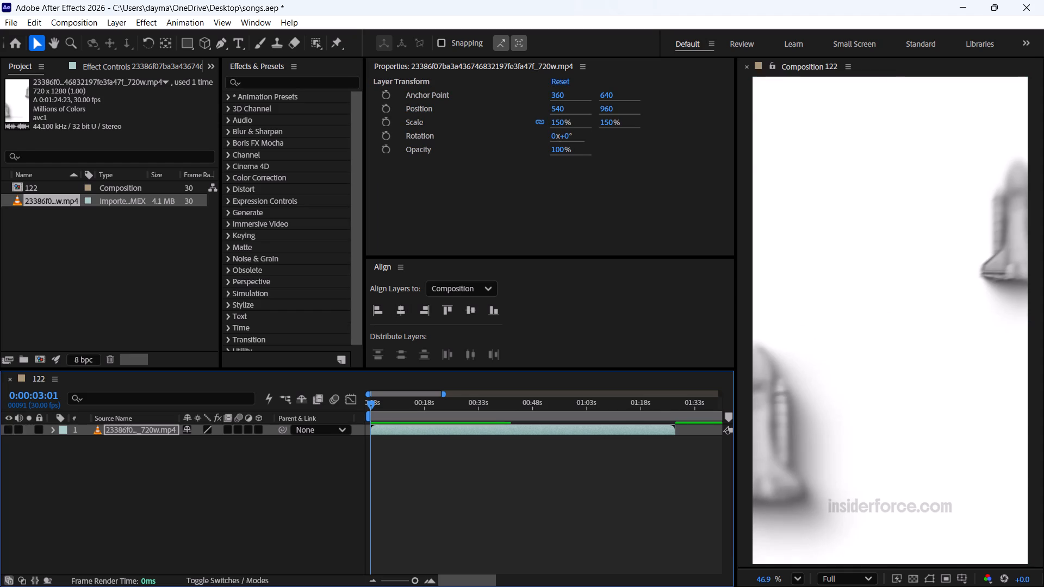
left_click(16, 430)
Play the opening of the composition to listen to its audio, and return to the start at 0:00:03:01.
key("space")
key("space")
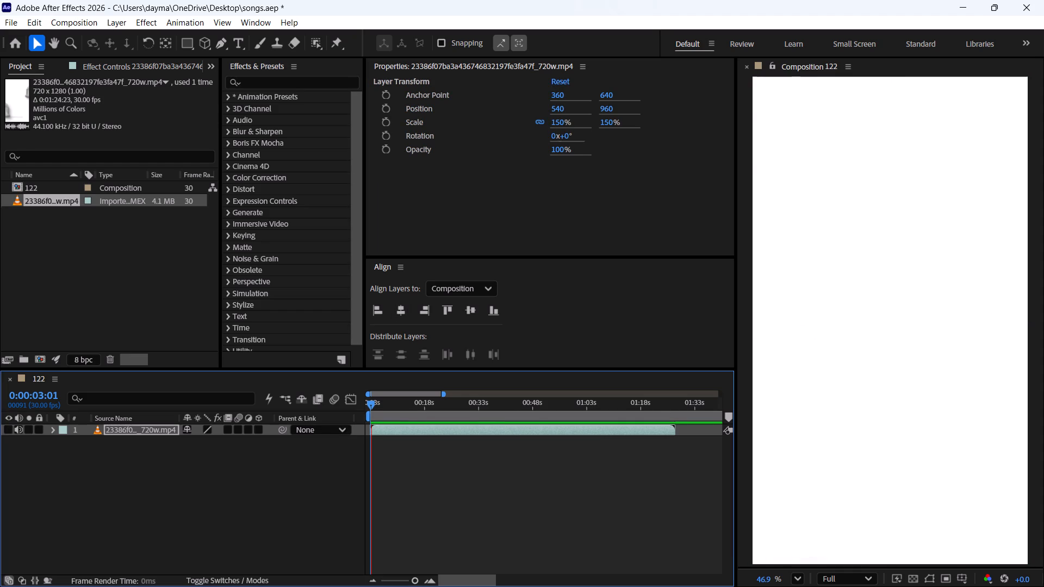
key("space")
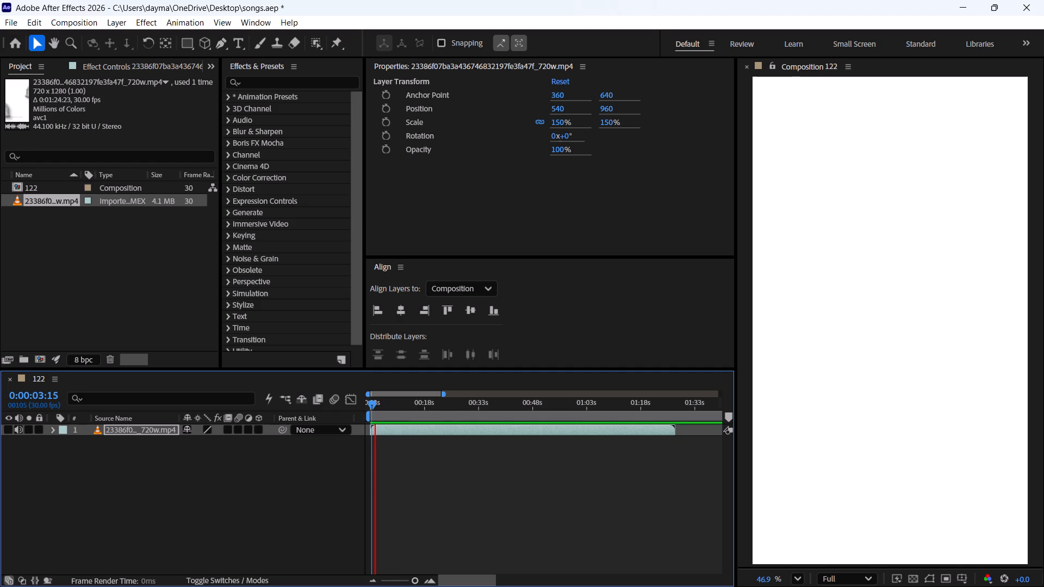
key("space")
left_click_drag(381, 409, 330, 408)
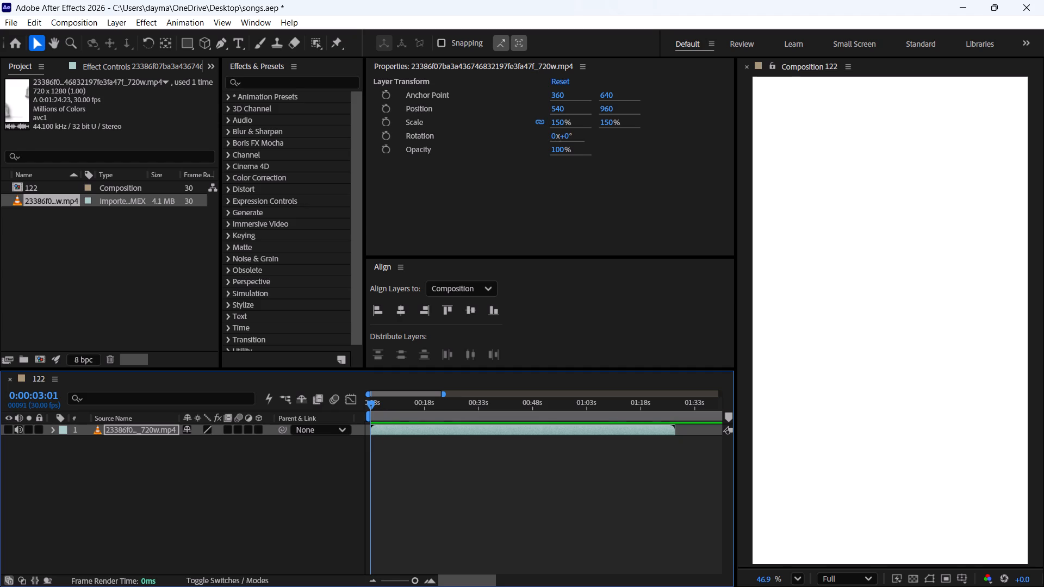
Show the video layer temporarily to examine its opening rocket and text animation, returning to 0:00:03:01 and hiding the layer again.
left_click(13, 428)
left_click_drag(372, 405, 377, 404)
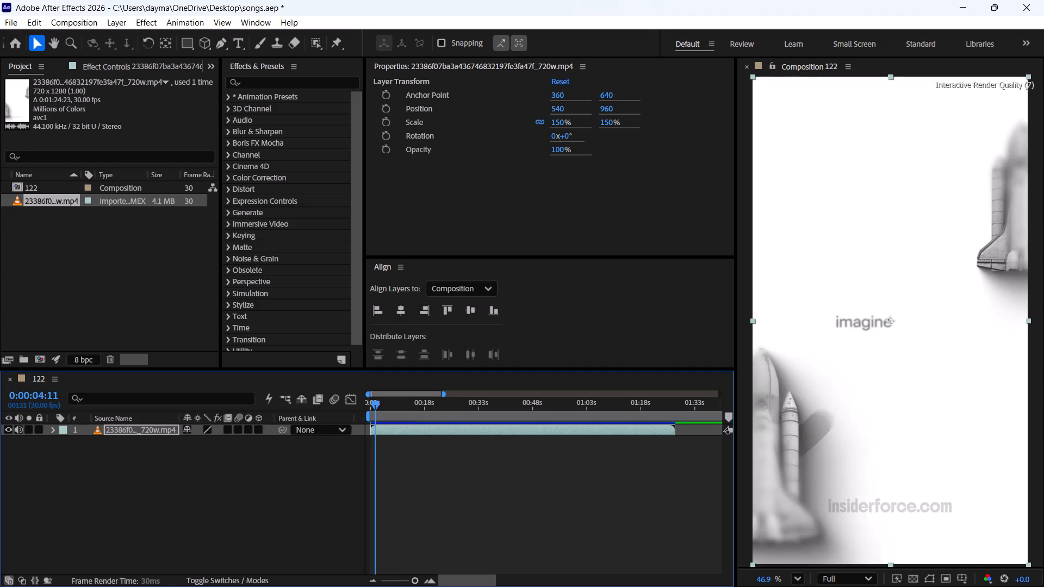
left_click_drag(377, 404, 371, 405)
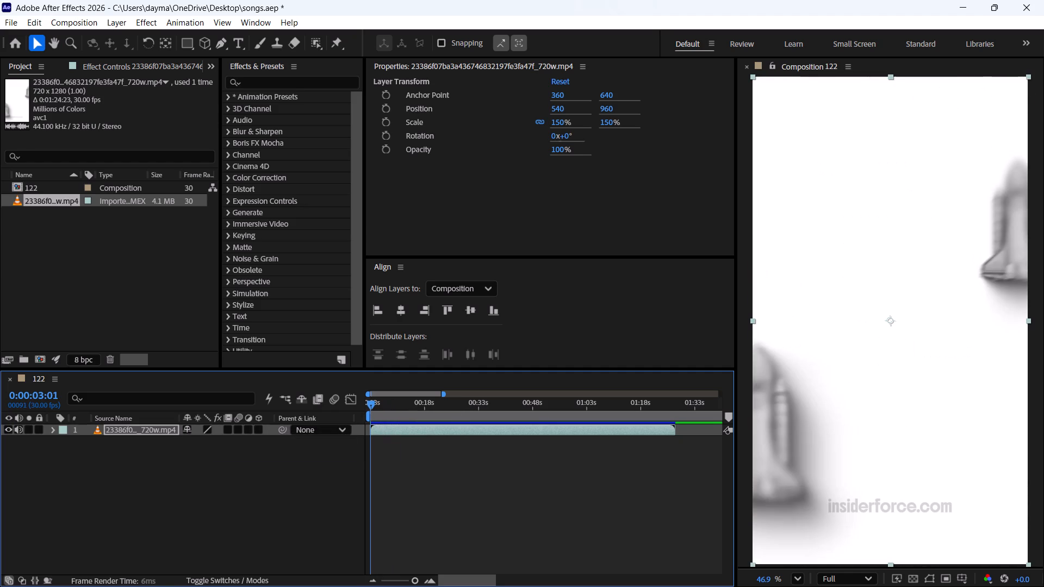
left_click_drag(371, 405, 343, 405)
left_click_drag(343, 405, 337, 405)
left_click(9, 432)
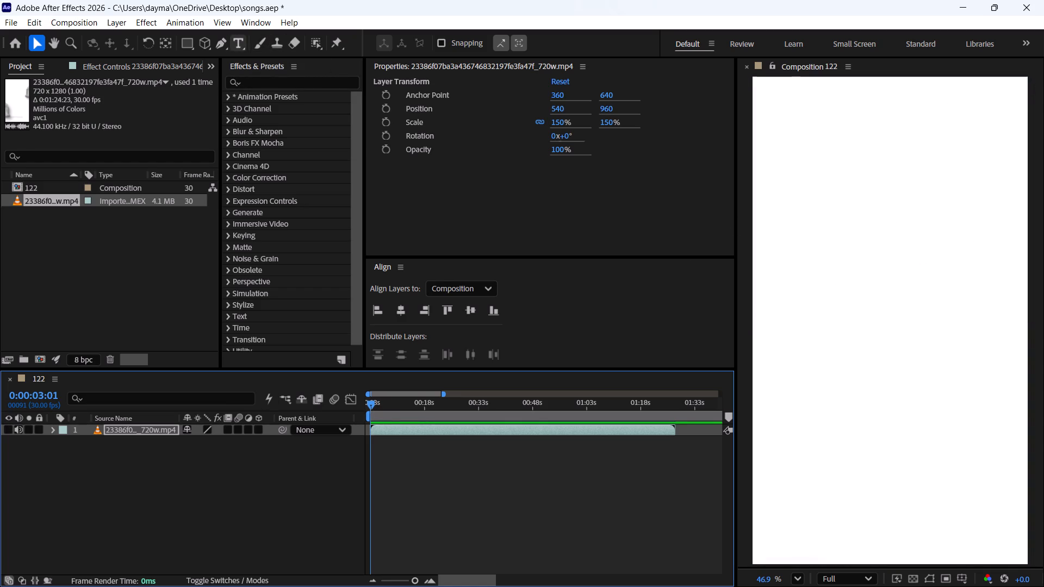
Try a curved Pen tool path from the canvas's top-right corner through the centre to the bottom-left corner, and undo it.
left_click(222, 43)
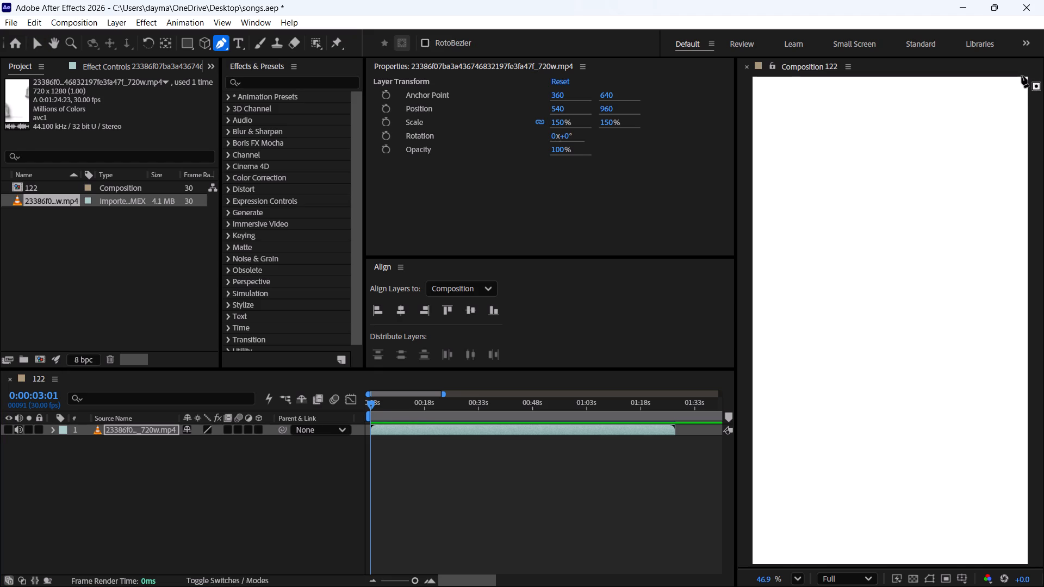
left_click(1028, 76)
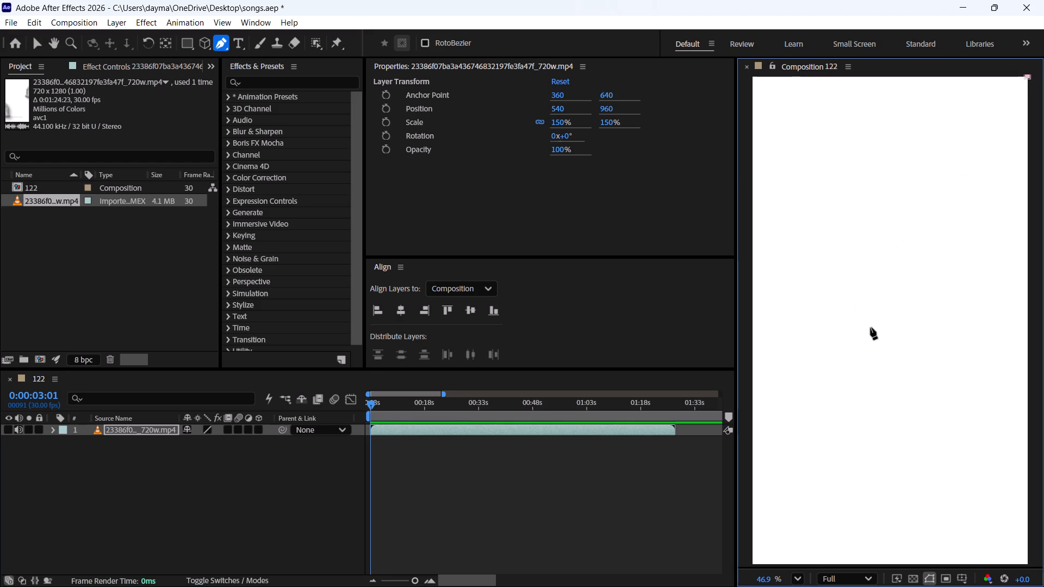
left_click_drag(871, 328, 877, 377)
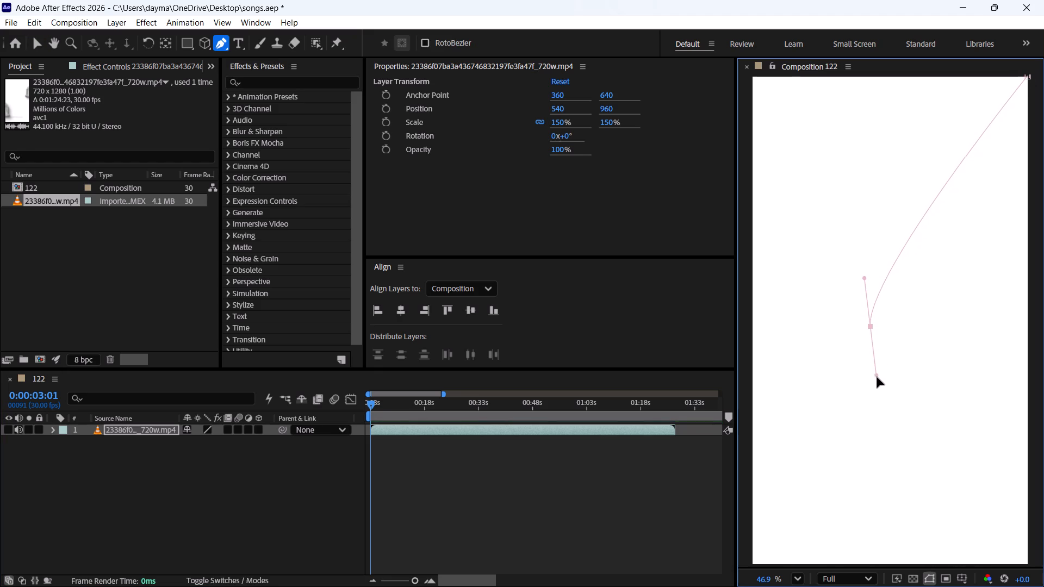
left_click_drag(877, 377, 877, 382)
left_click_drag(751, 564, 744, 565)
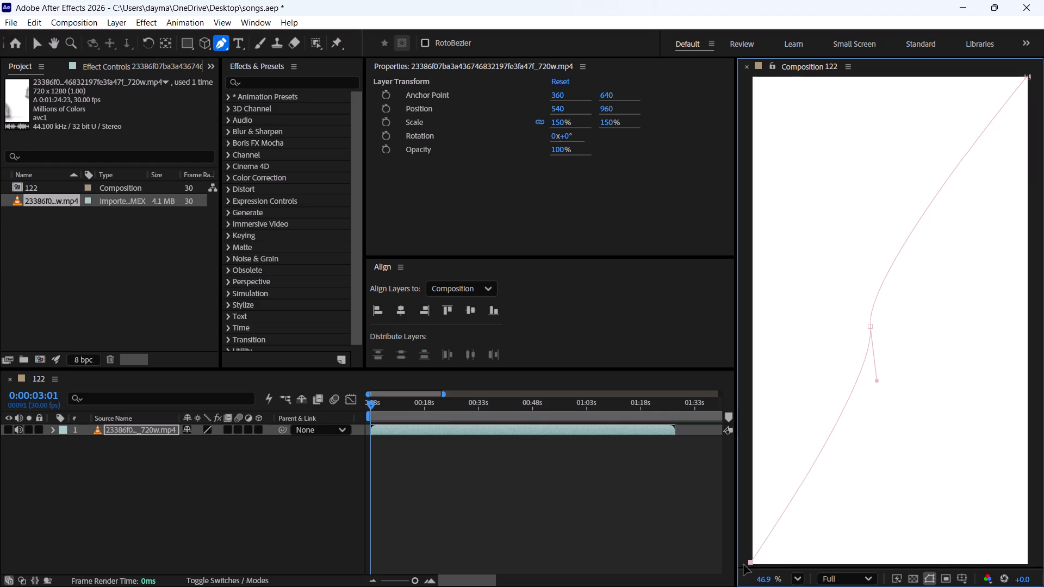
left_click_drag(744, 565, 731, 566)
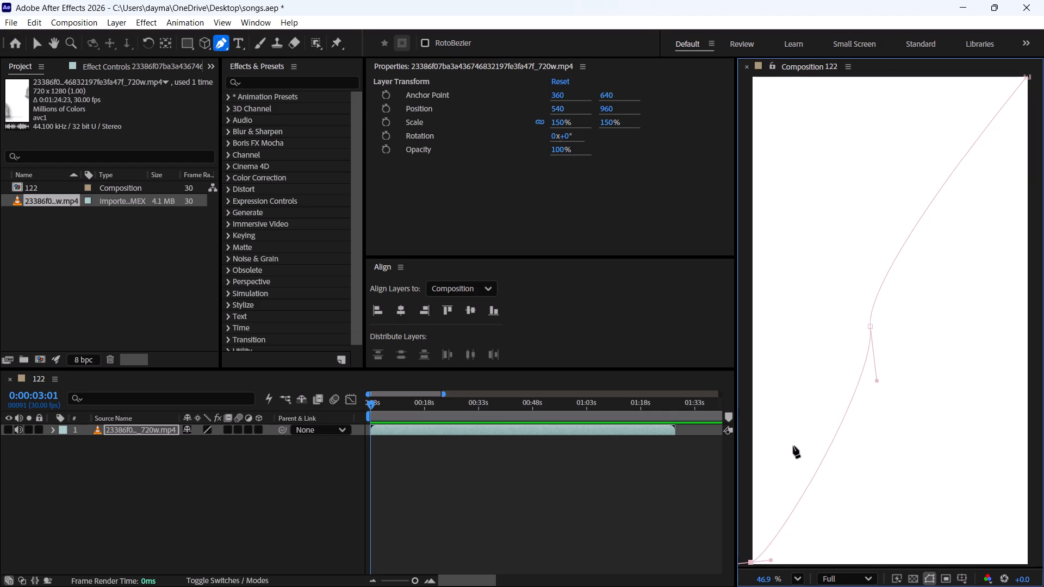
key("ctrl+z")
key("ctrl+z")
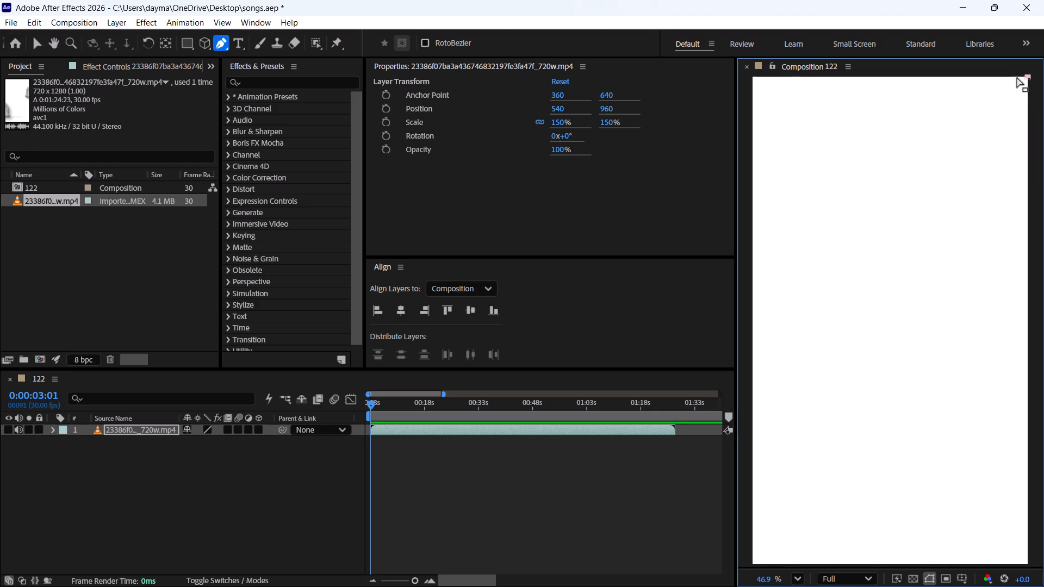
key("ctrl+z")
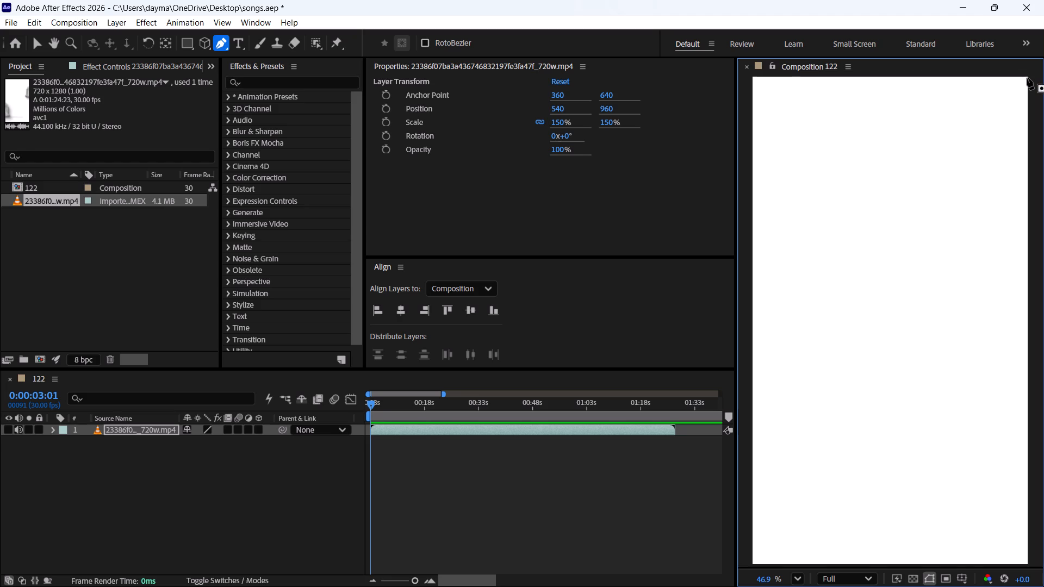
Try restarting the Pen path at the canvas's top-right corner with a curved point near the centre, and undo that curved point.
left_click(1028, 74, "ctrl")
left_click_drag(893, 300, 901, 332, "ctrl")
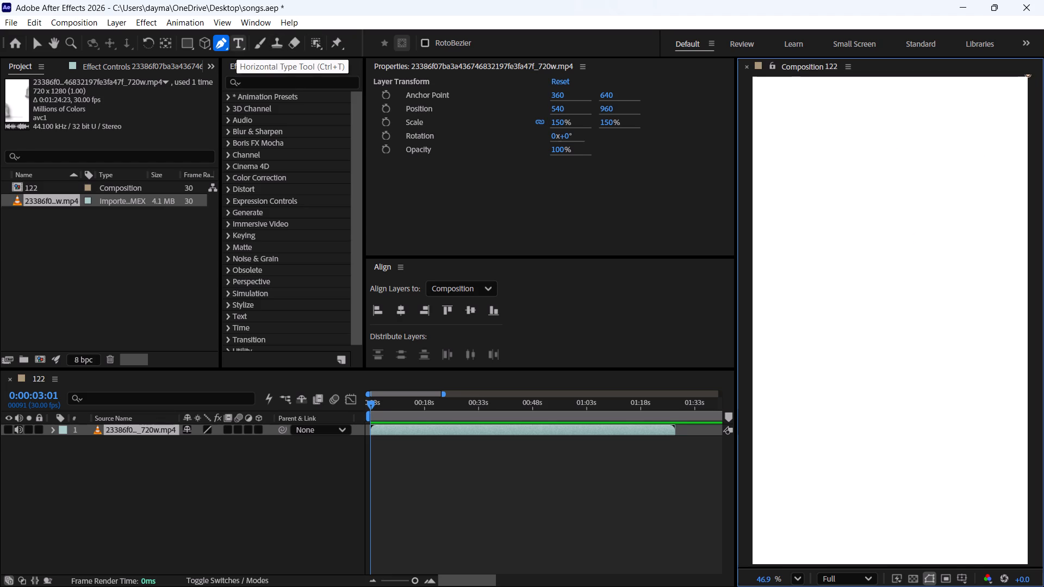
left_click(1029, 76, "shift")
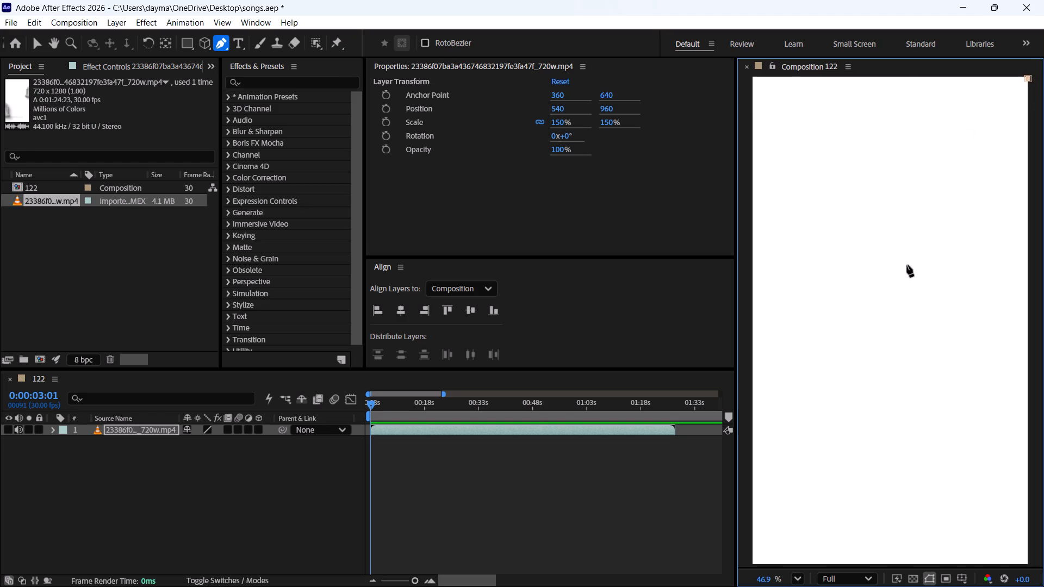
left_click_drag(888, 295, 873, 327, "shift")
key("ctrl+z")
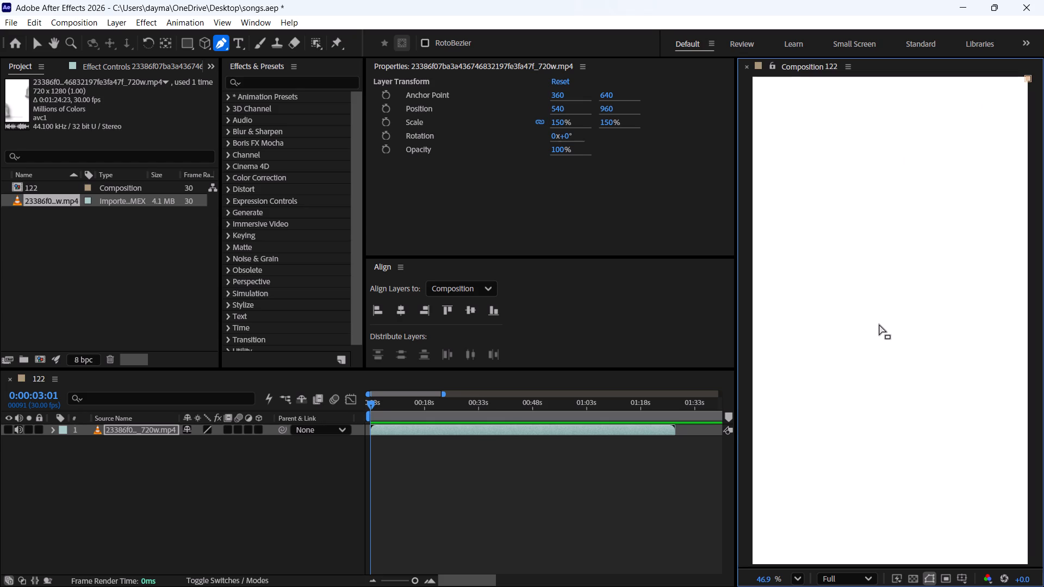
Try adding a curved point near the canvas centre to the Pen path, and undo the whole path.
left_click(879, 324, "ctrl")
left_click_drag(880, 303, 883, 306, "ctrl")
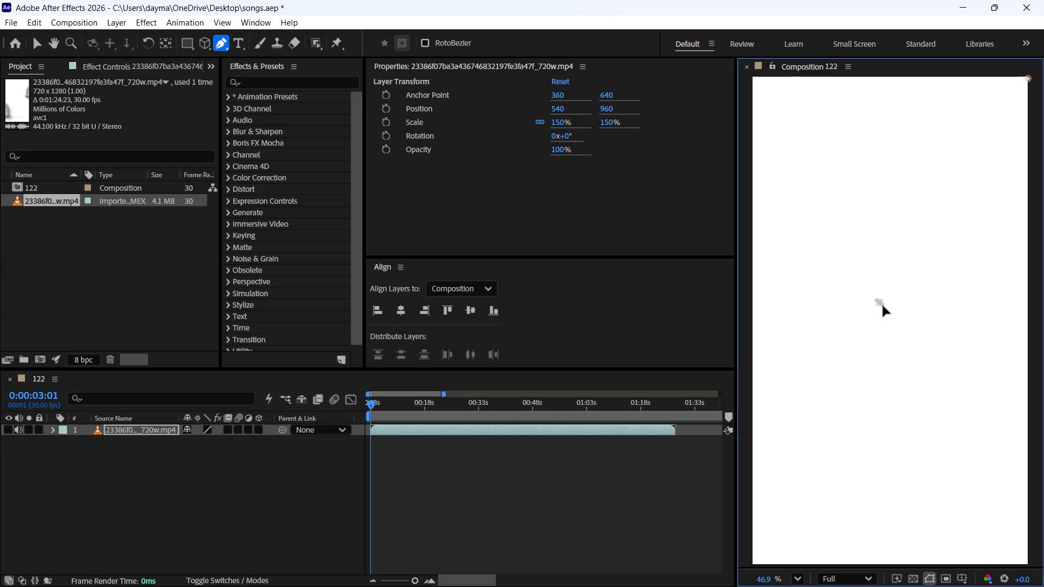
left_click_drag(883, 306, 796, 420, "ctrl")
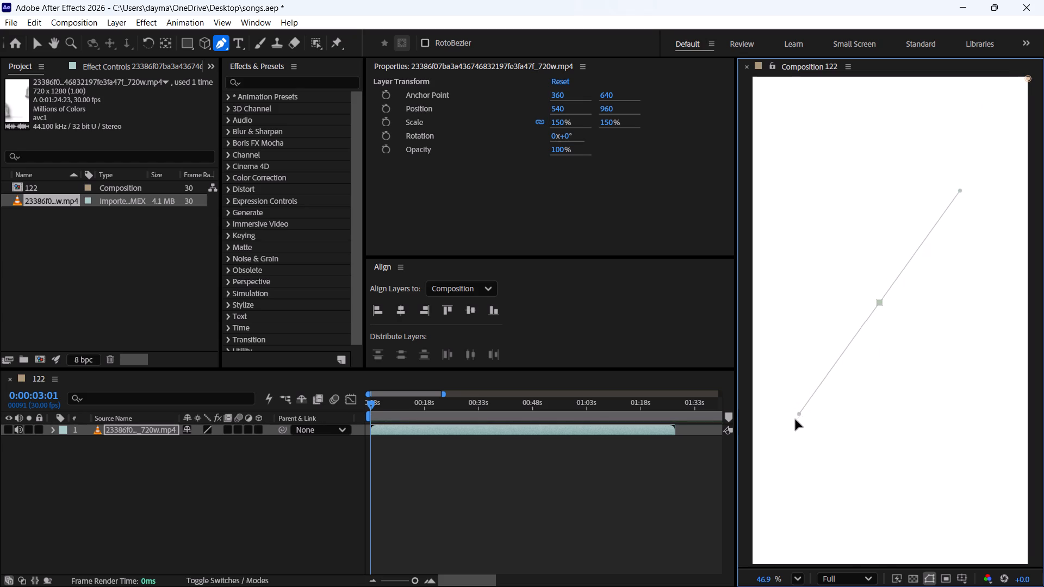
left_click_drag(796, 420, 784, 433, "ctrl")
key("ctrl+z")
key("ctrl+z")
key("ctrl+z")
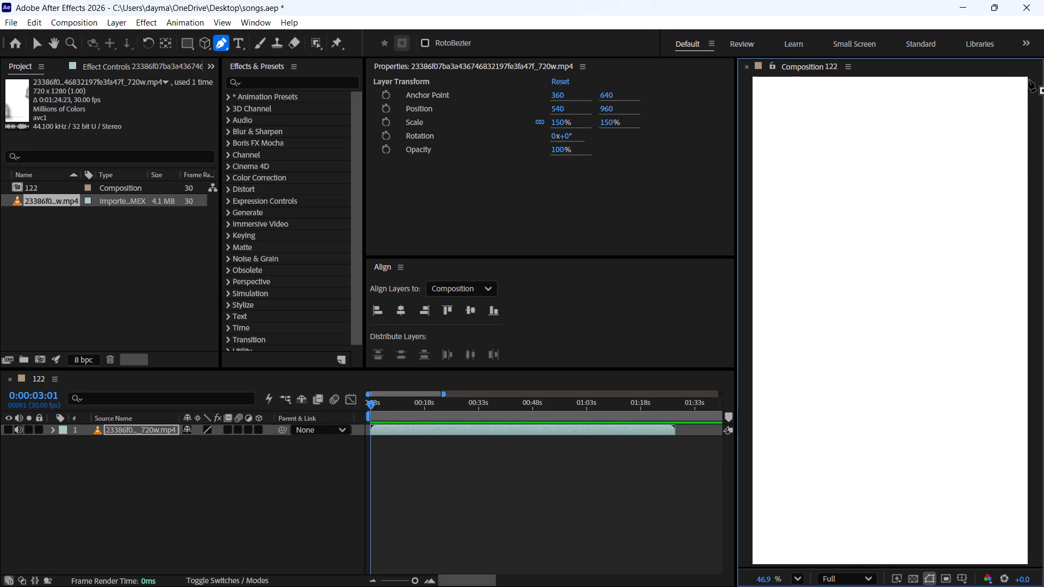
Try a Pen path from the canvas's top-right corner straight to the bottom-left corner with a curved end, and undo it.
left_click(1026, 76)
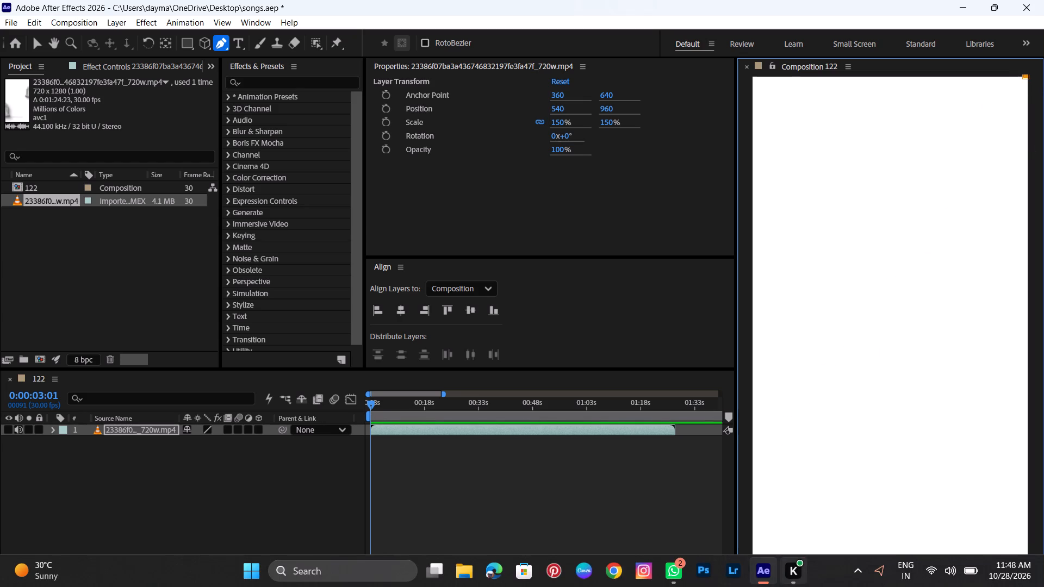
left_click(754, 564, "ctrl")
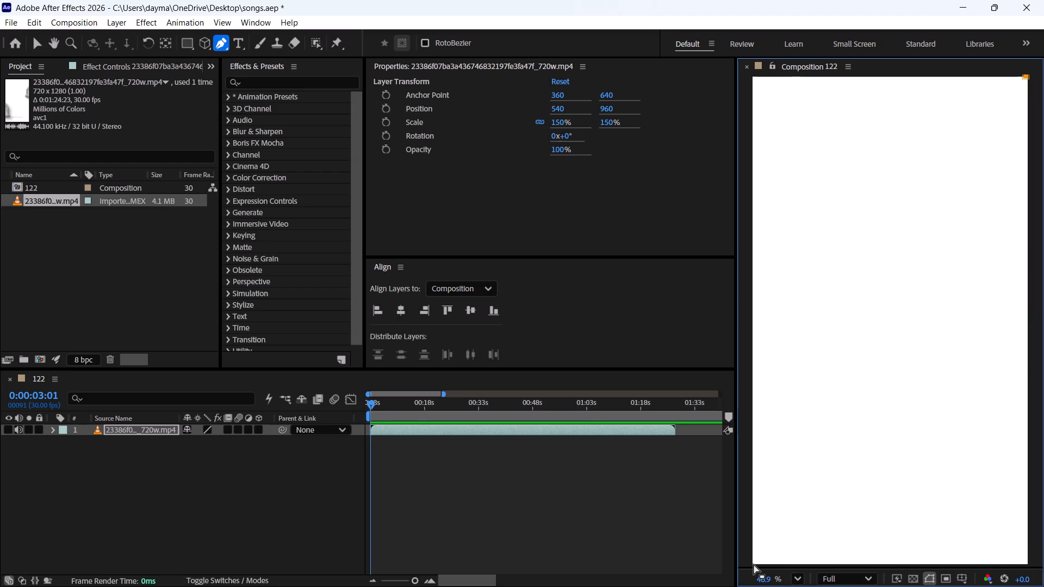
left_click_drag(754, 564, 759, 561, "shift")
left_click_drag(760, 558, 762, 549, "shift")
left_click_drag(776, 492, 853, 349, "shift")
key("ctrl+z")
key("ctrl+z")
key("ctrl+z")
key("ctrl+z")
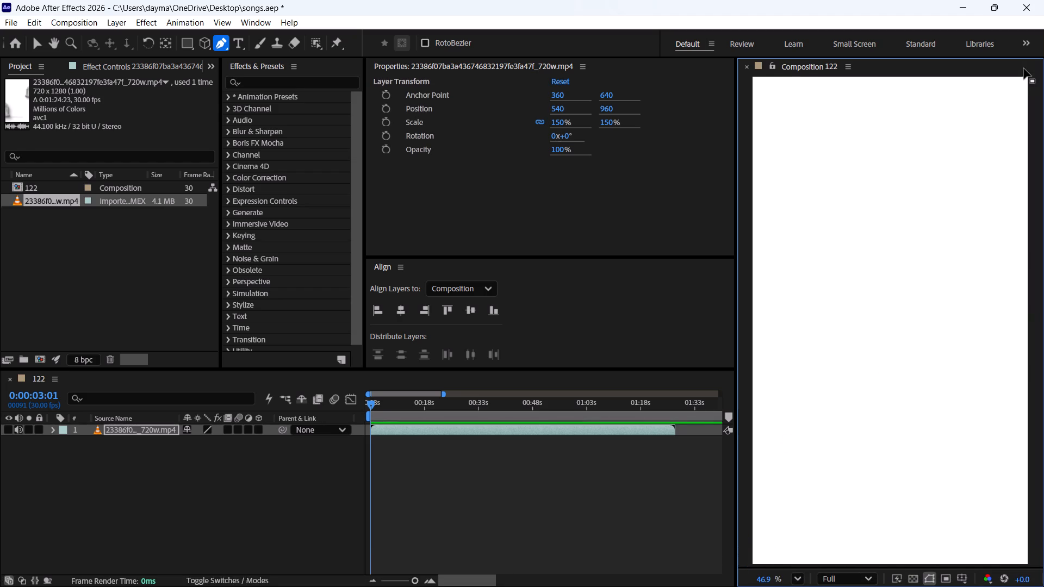
Draw a curved Pen tool path from the canvas's top-right corner through a smooth centre point to the bottom-left corner.
left_click(1027, 77)
left_click_drag(752, 563, 791, 582)
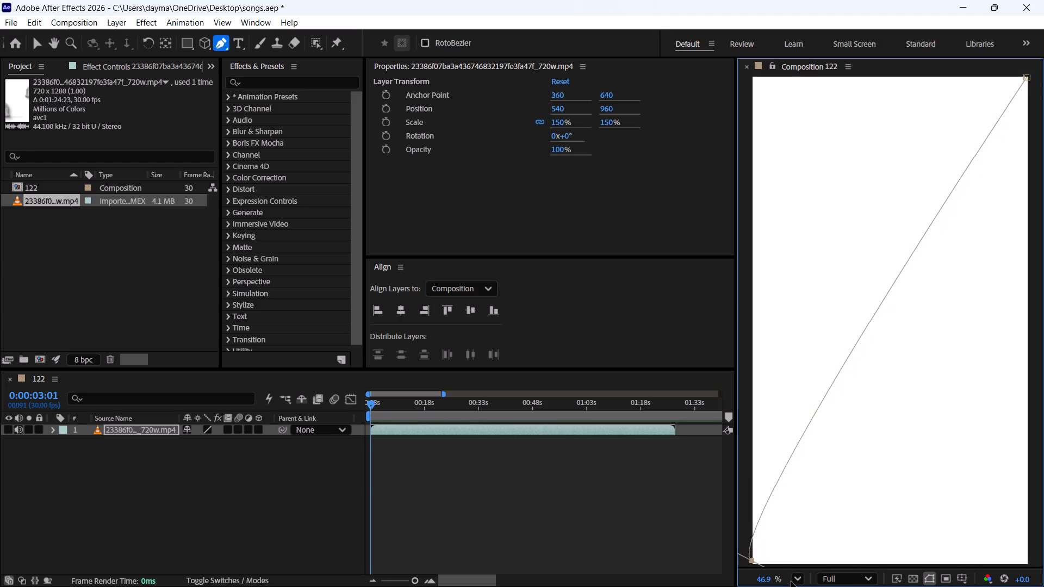
left_click_drag(791, 582, 769, 583)
key("ctrl+z")
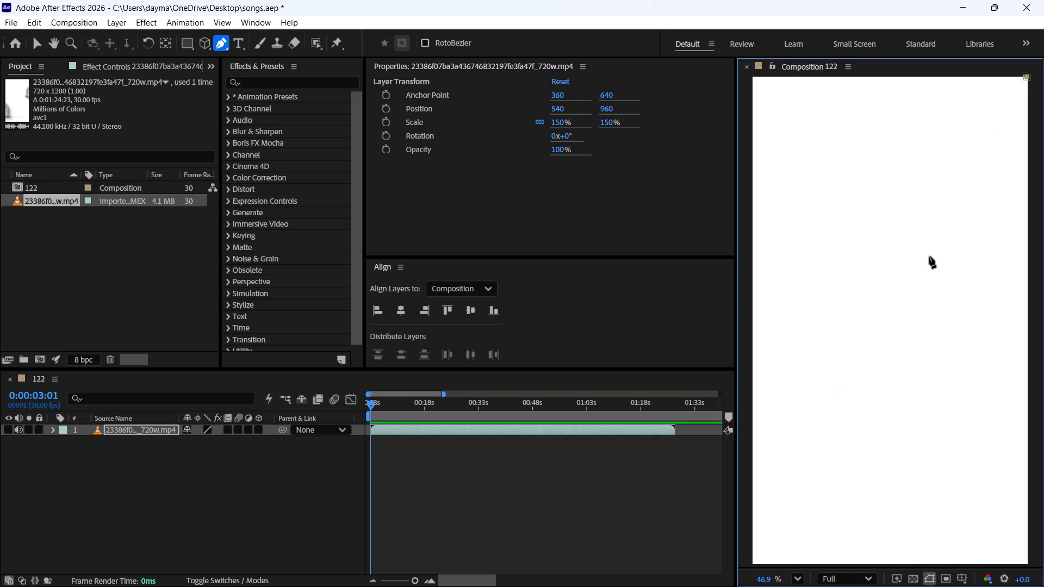
left_click_drag(881, 306, 892, 325)
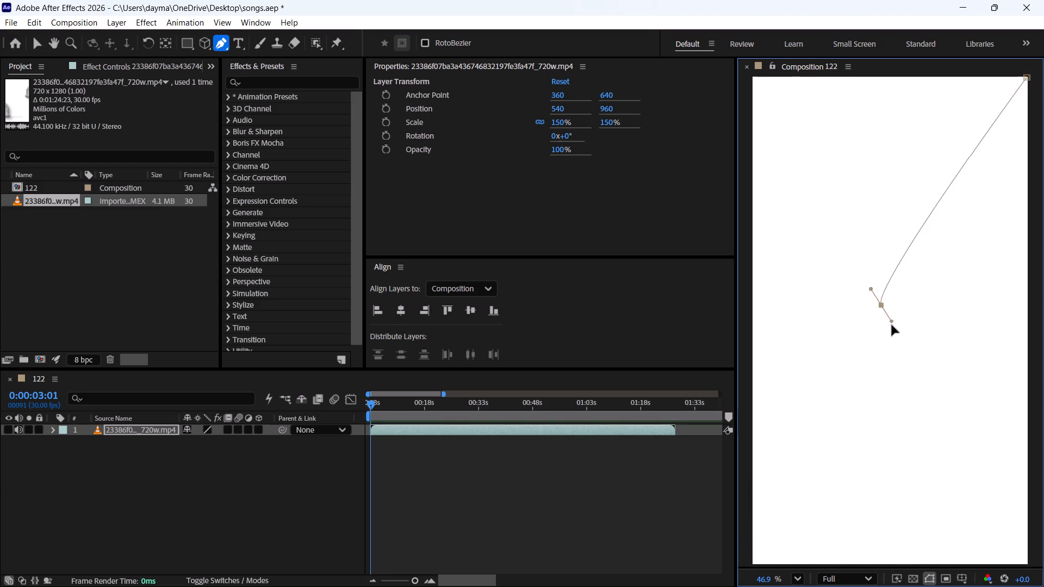
left_click_drag(892, 325, 867, 411)
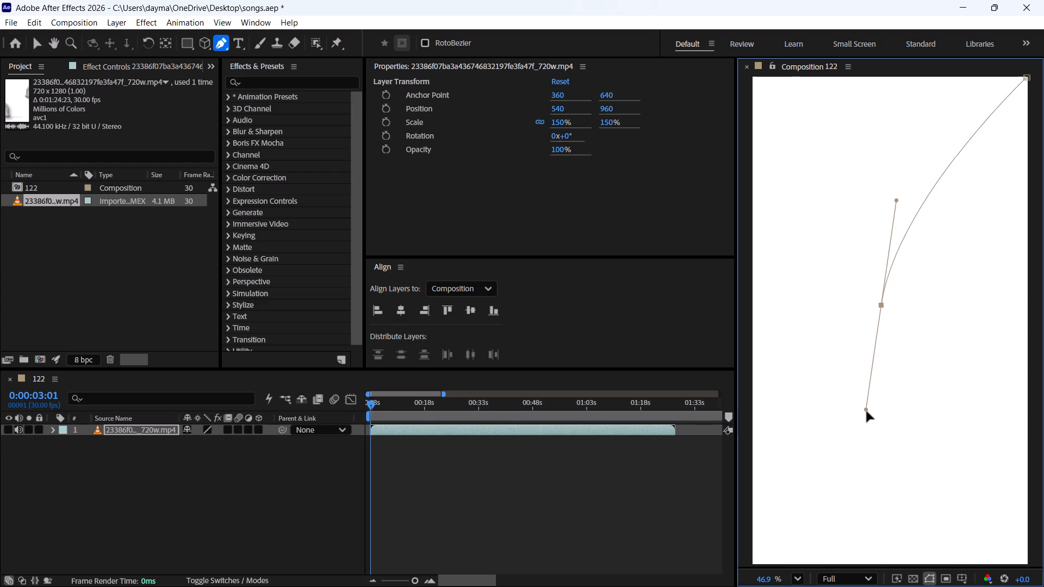
left_click_drag(867, 411, 870, 424)
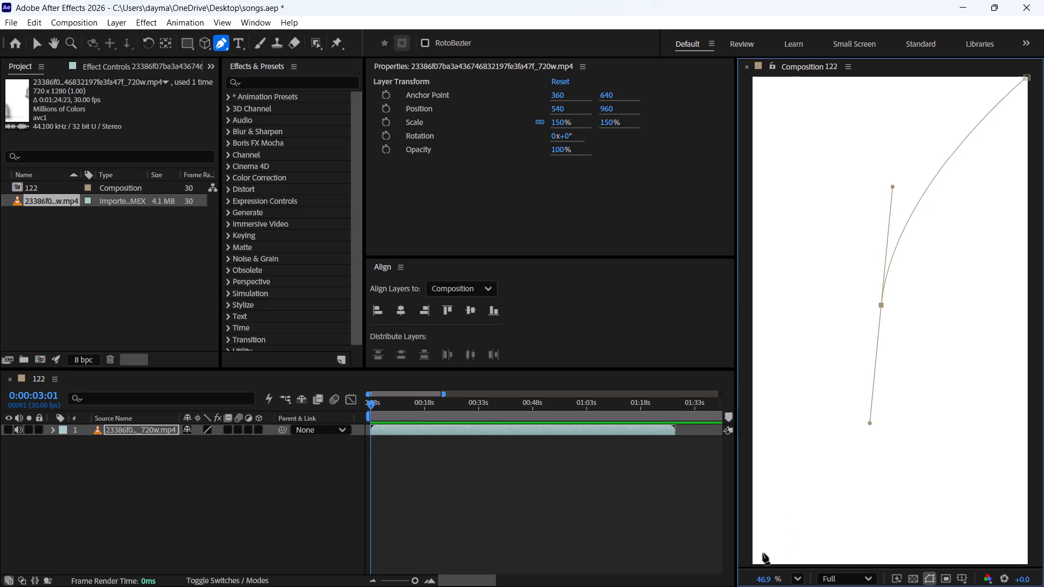
left_click_drag(751, 566, 750, 566)
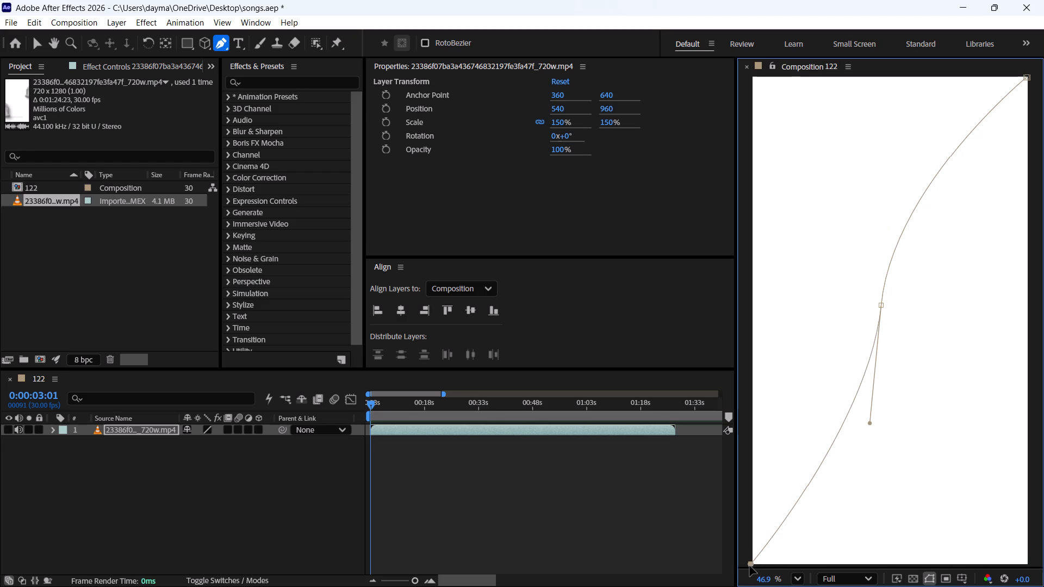
left_click_drag(750, 566, 730, 543)
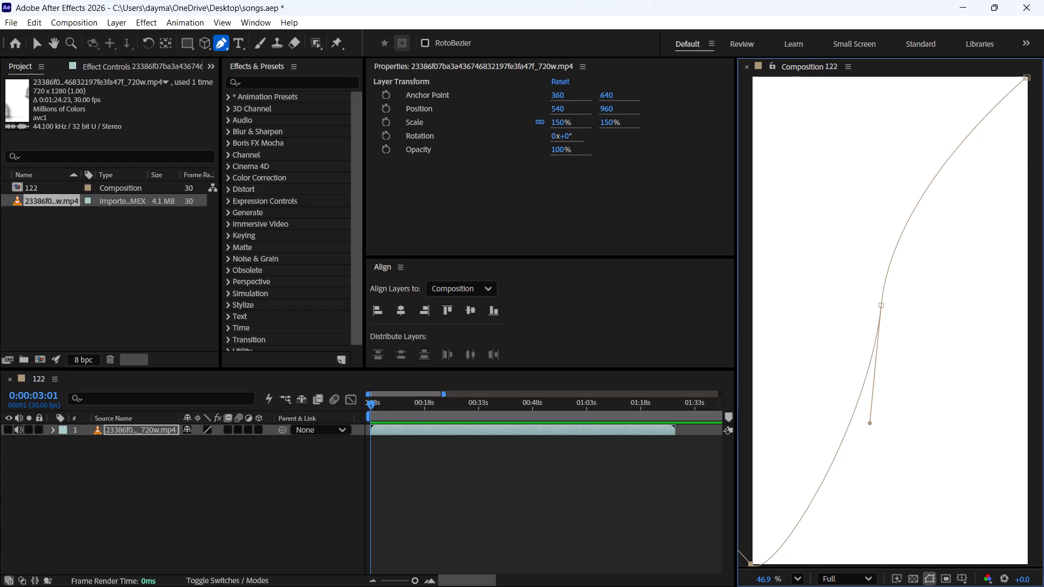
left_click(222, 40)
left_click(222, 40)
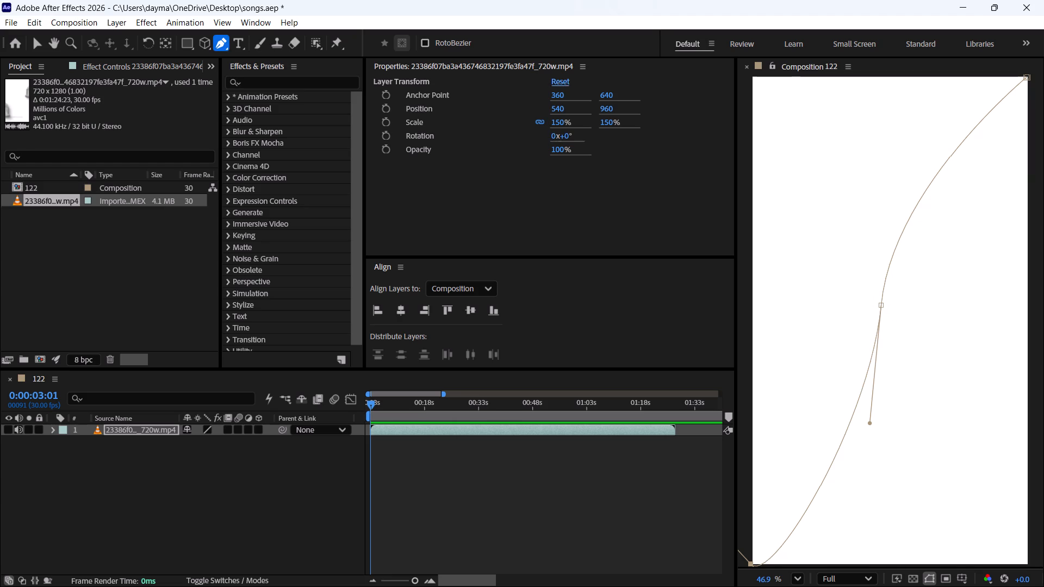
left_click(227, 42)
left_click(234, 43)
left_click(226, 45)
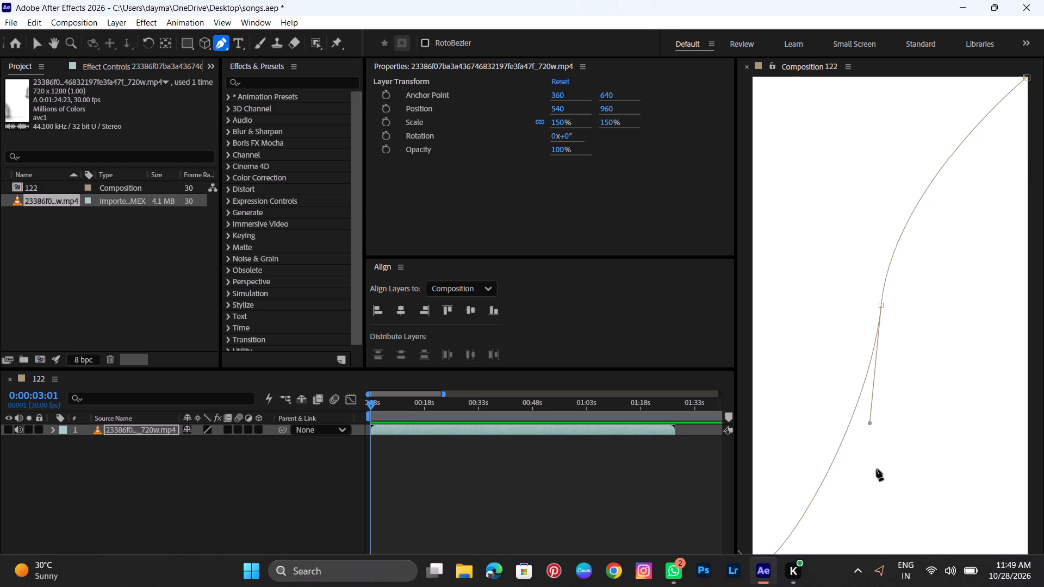
Shift the path's centre point slightly toward the canvas's right edge and tilt its handles to form a stronger S-curve.
left_click_drag(880, 306, 871, 306)
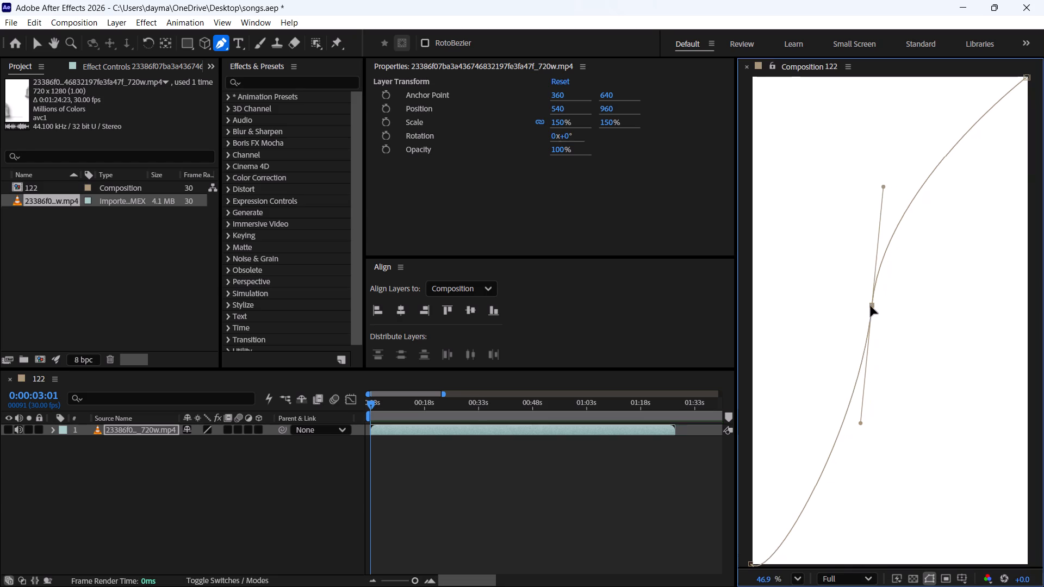
left_click_drag(871, 306, 886, 308)
left_click_drag(877, 425, 900, 425)
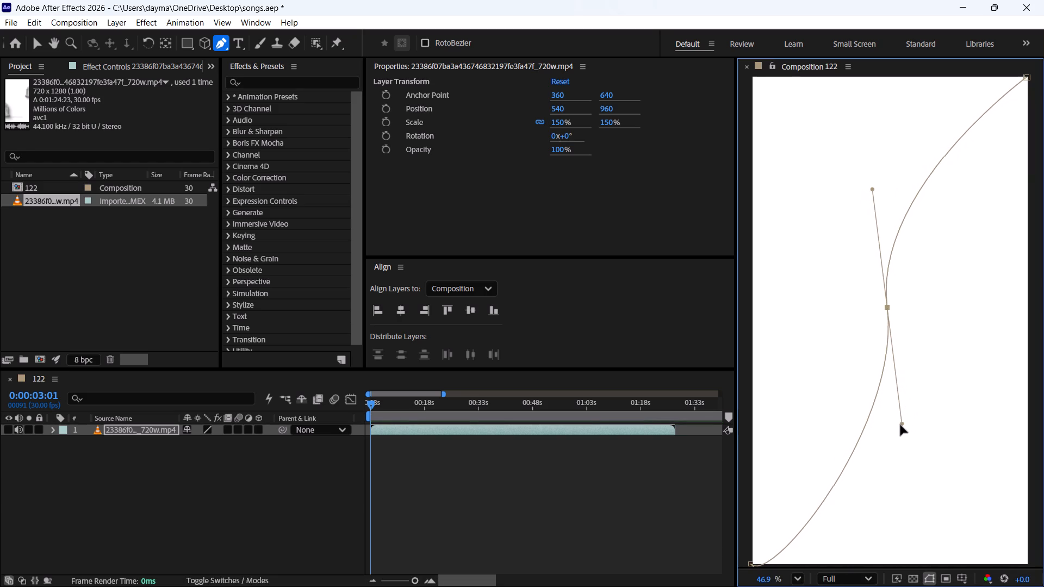
left_click_drag(900, 425, 899, 426)
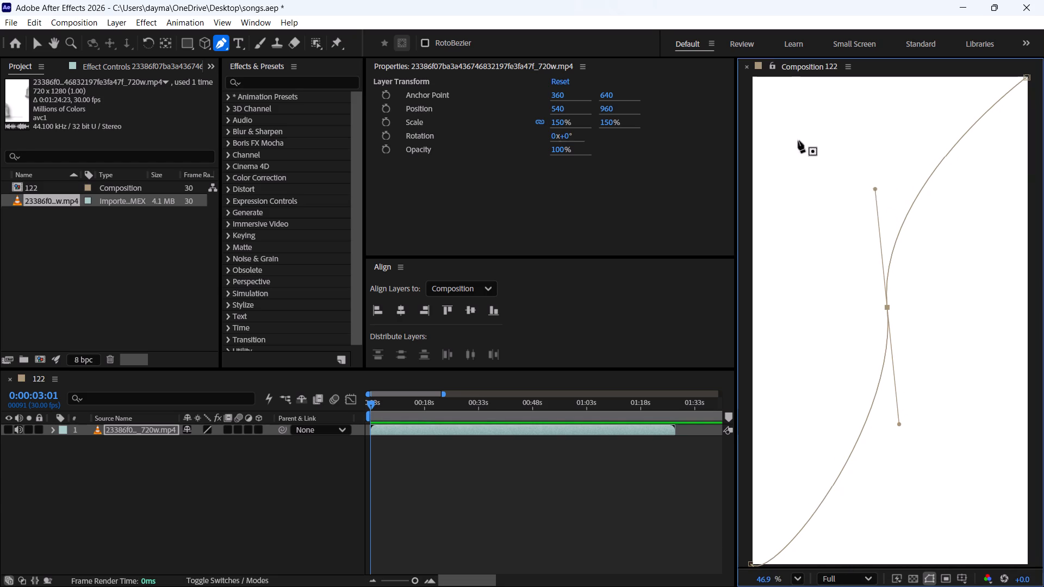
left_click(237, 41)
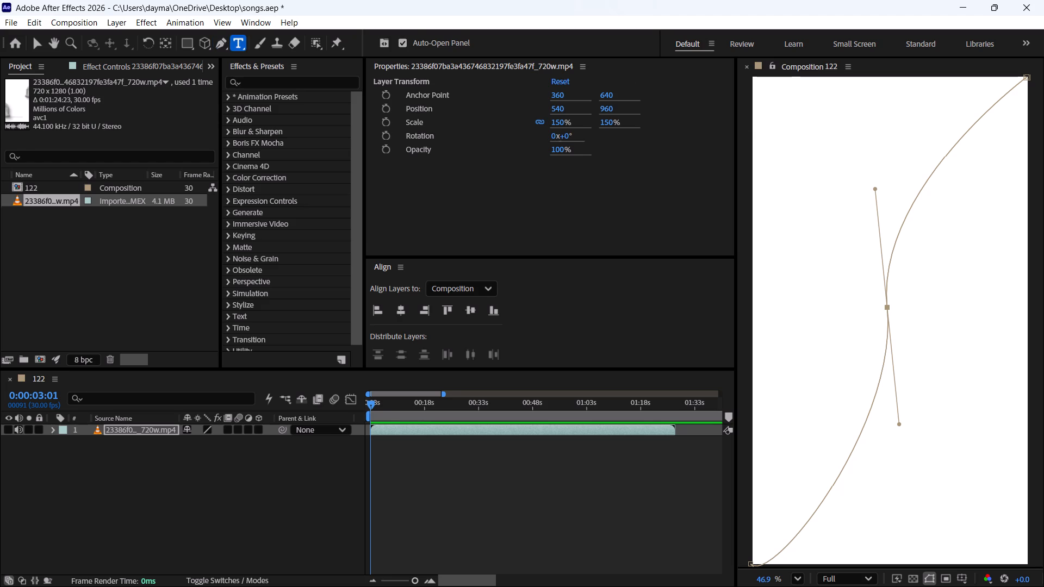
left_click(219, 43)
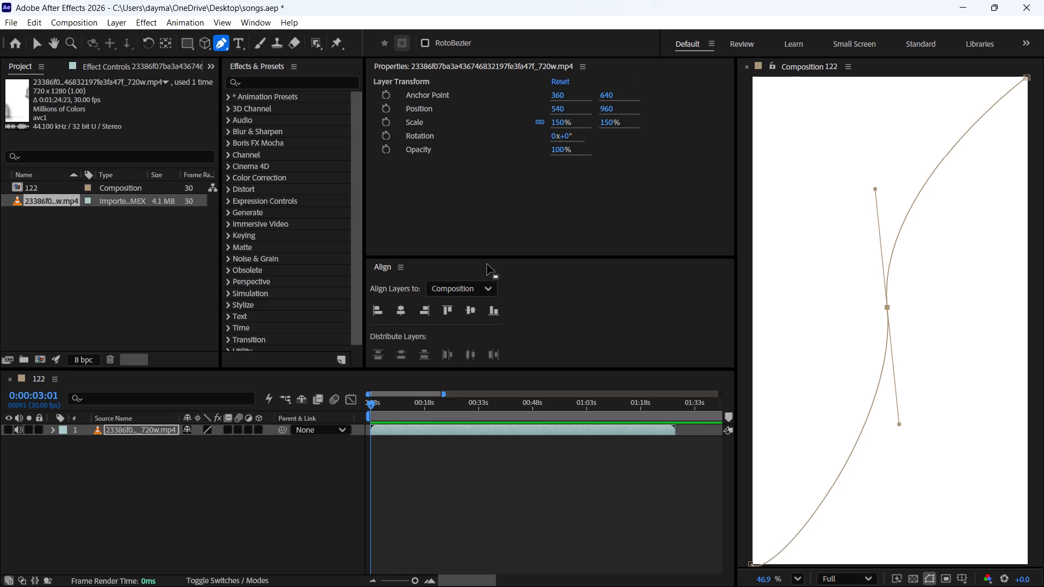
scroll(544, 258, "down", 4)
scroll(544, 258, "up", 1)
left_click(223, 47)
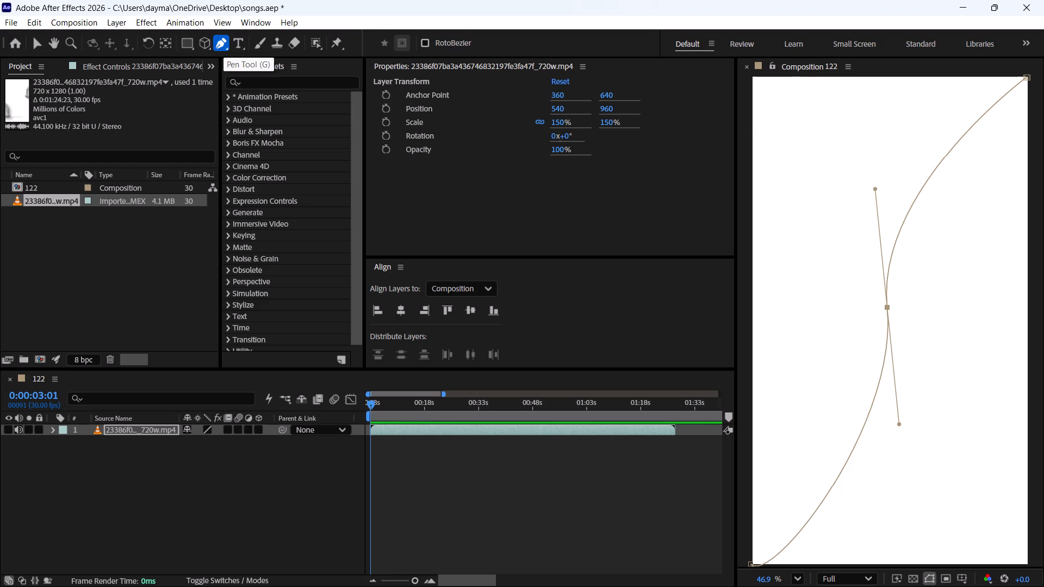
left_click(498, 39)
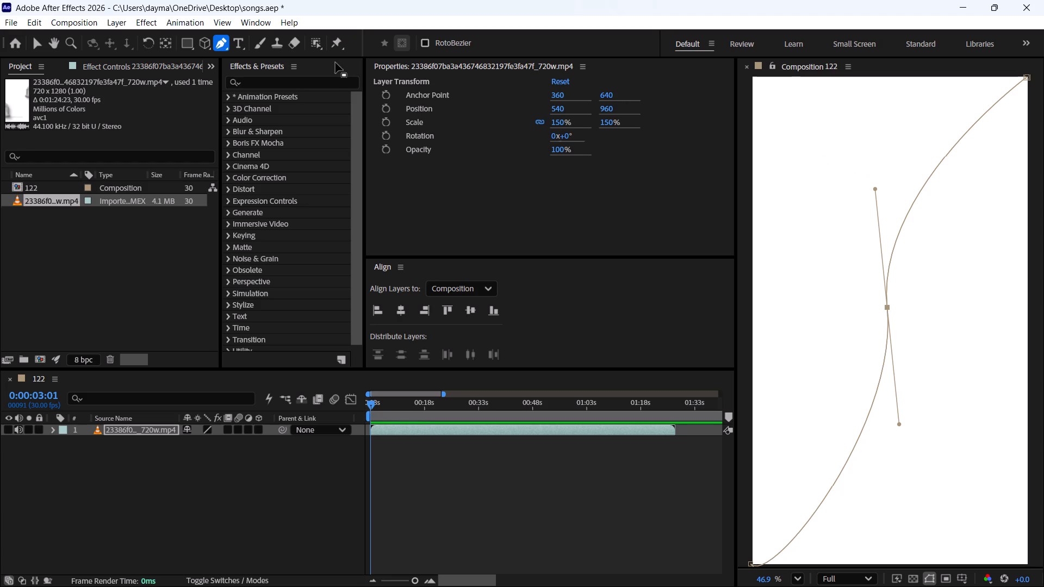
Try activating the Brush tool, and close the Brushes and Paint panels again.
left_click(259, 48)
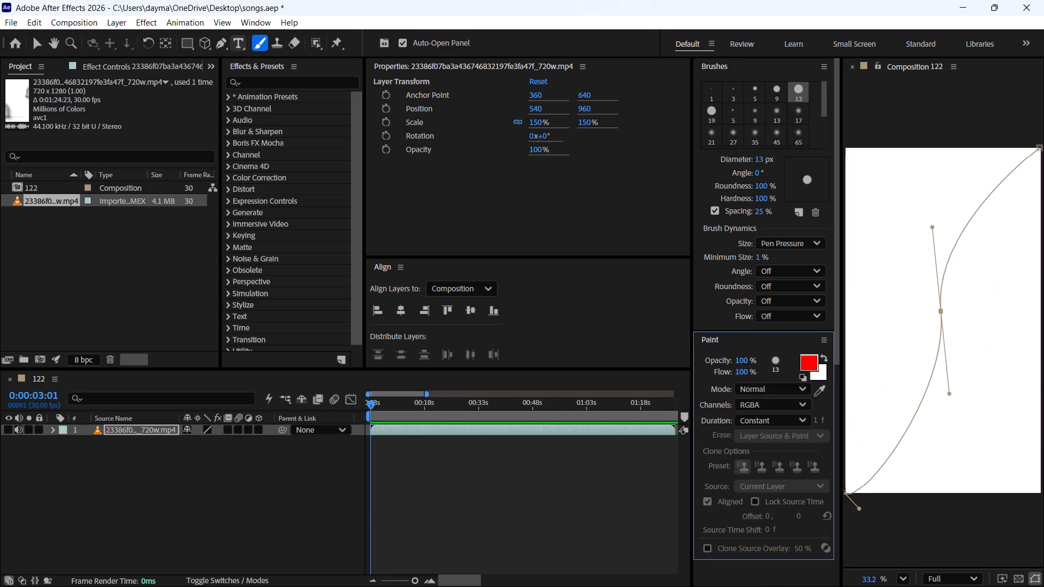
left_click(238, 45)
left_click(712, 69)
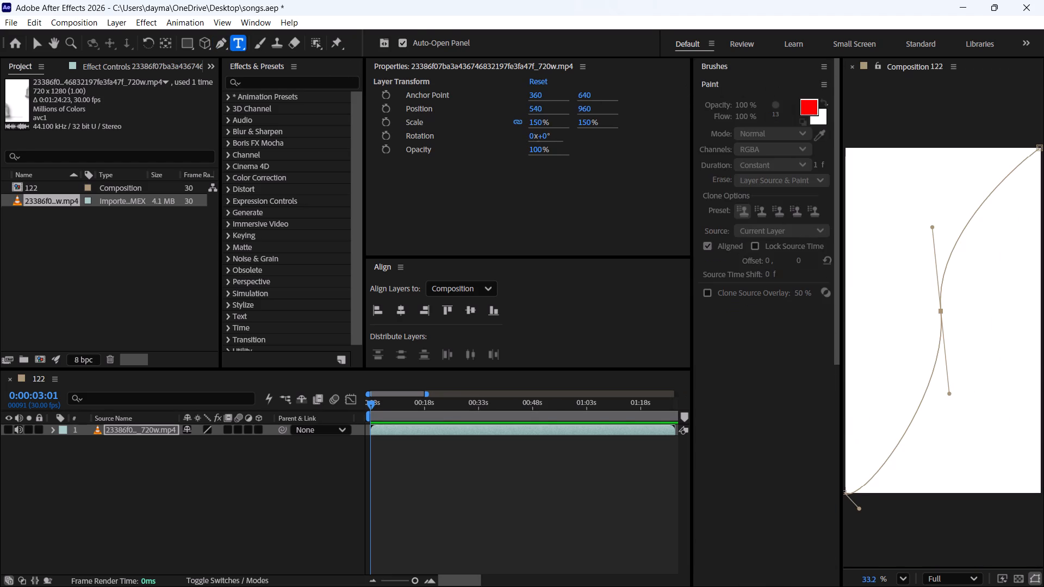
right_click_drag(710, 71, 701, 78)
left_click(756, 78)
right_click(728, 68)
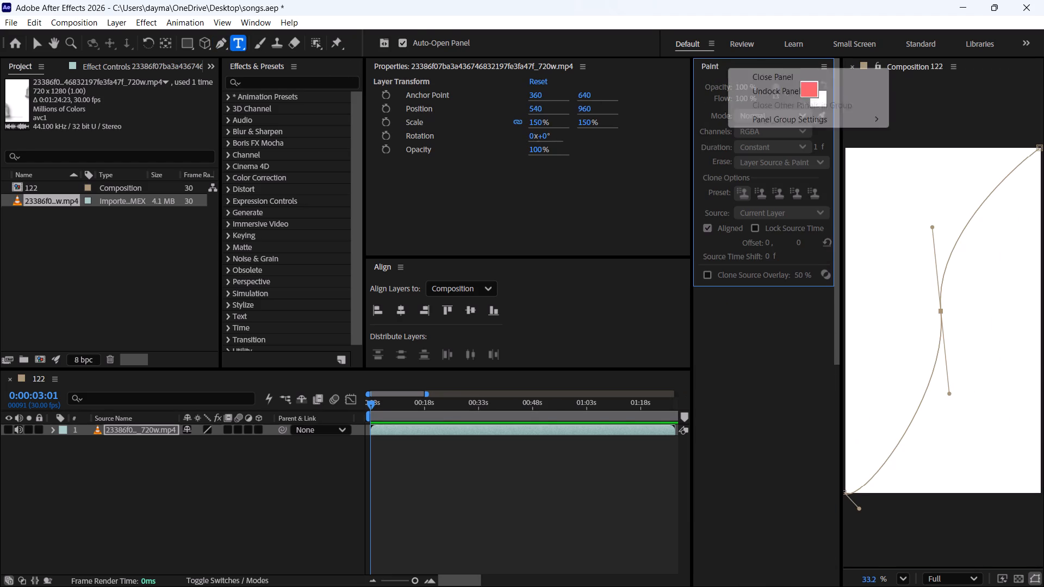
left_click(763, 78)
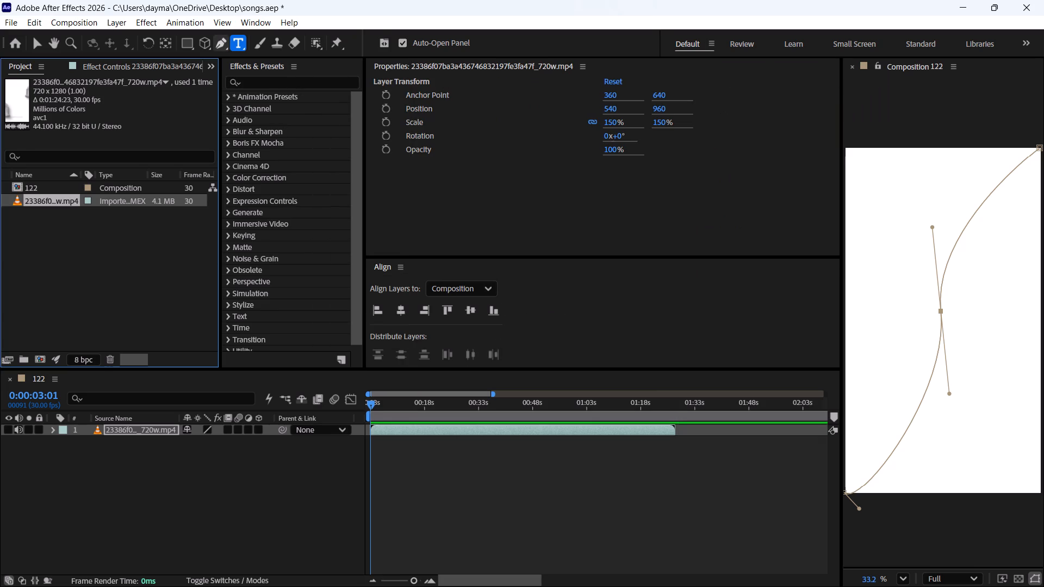
Reselect the video layer and its path's centre point with the Pen tool active.
left_click(220, 41)
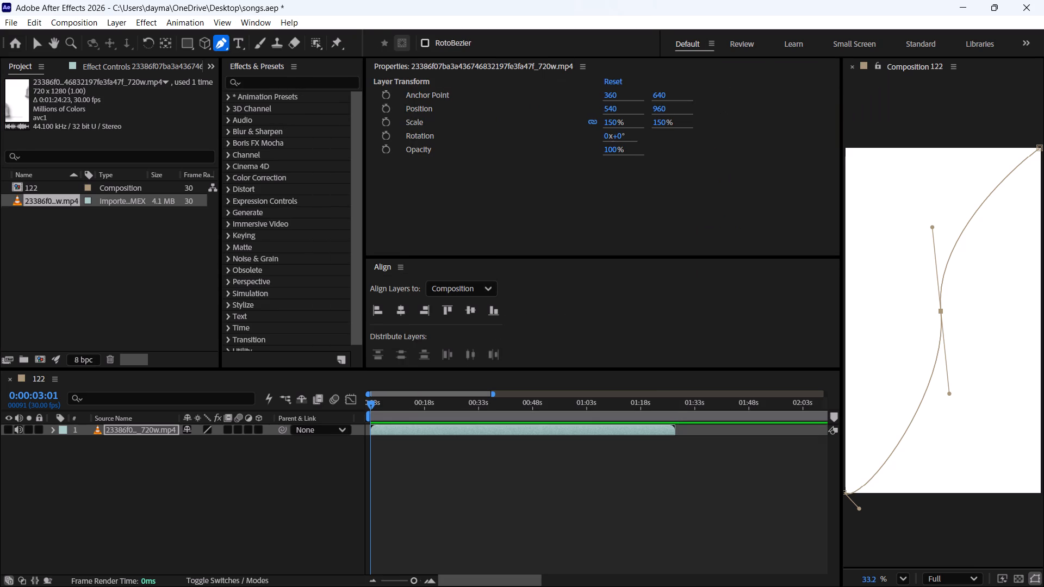
left_click(581, 435)
left_click(580, 430)
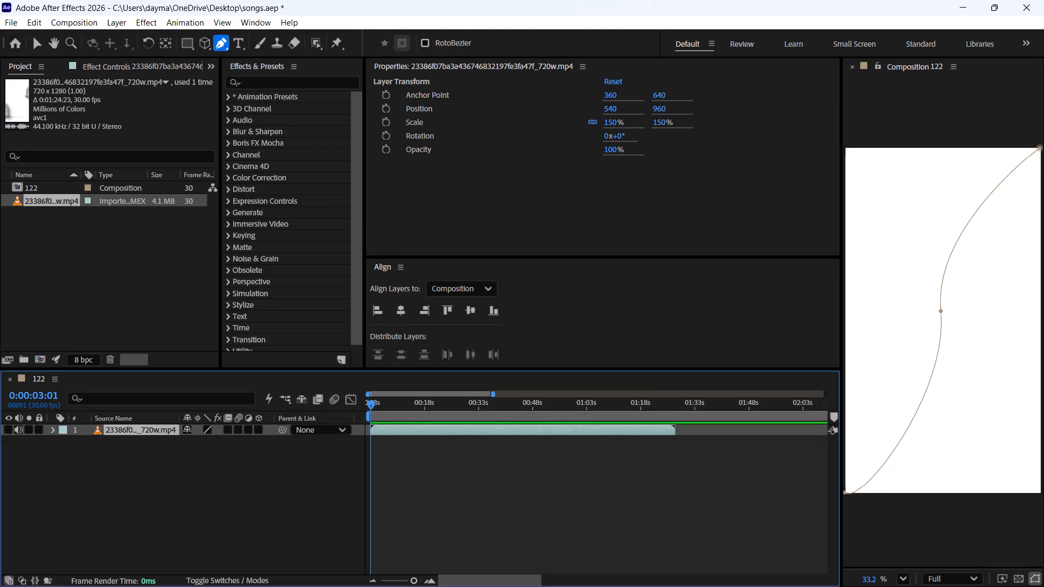
left_click(227, 45)
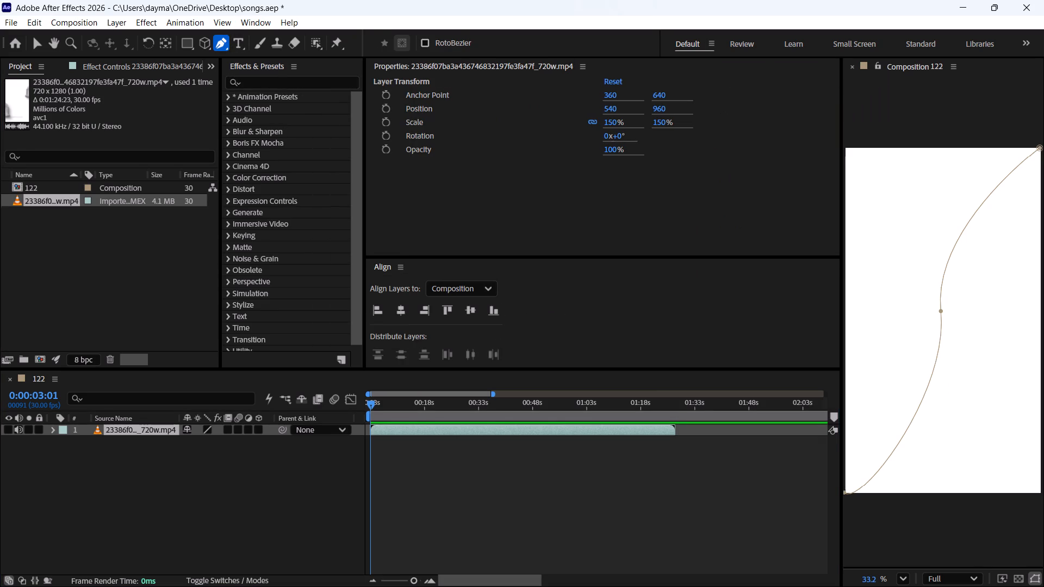
left_click(227, 45)
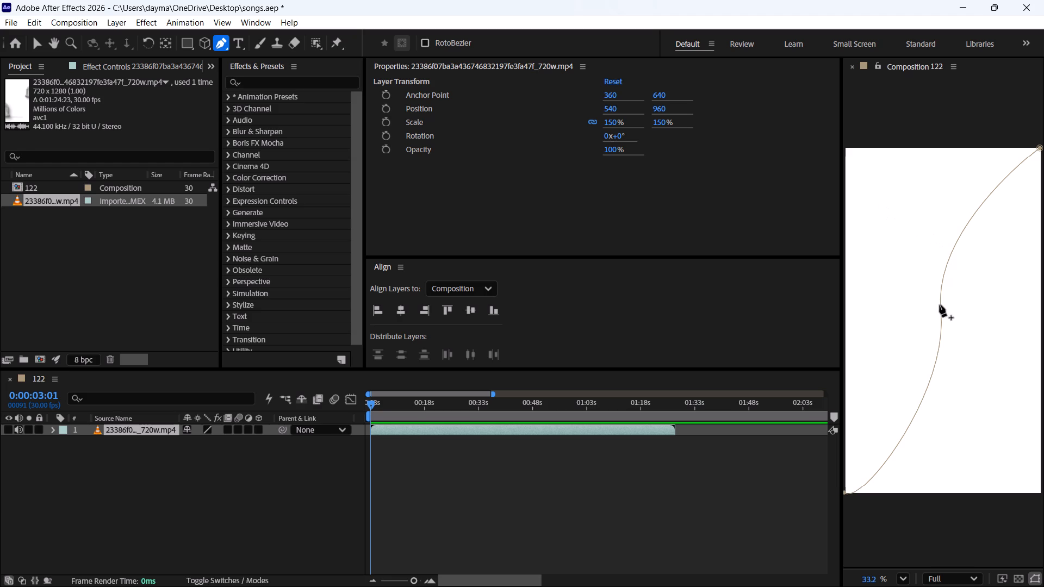
left_click(941, 311)
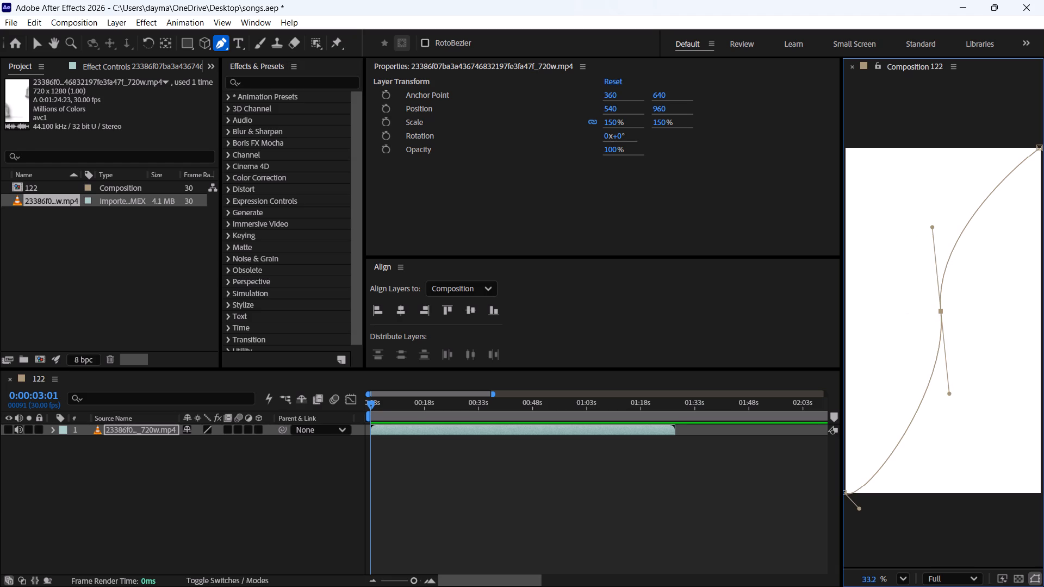
left_click(220, 42)
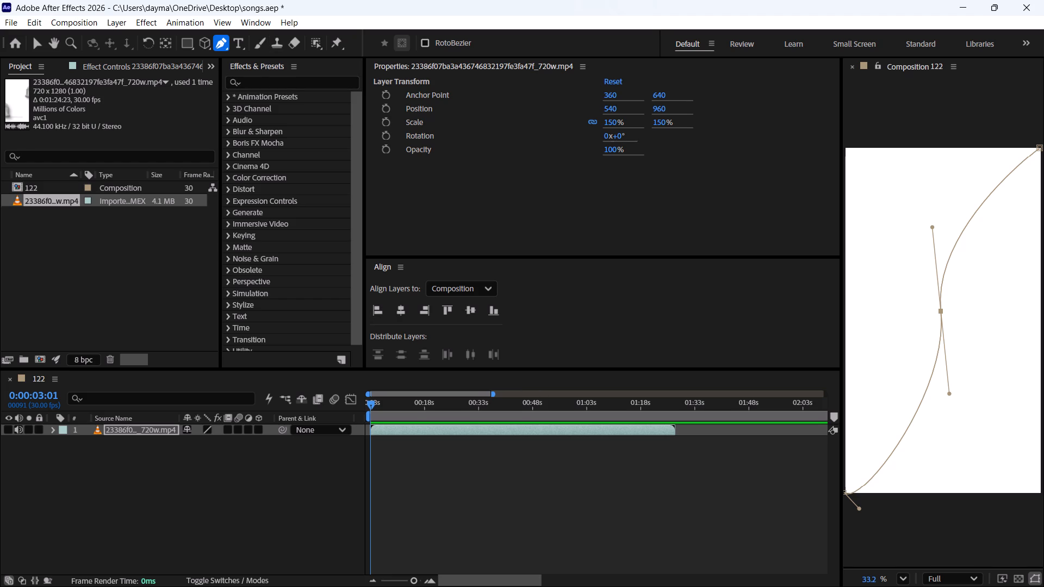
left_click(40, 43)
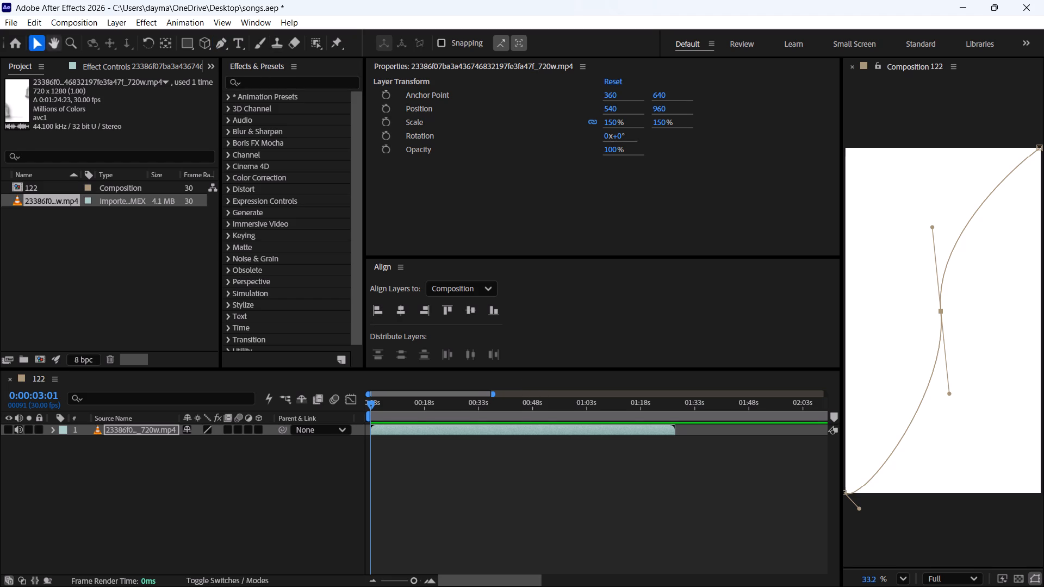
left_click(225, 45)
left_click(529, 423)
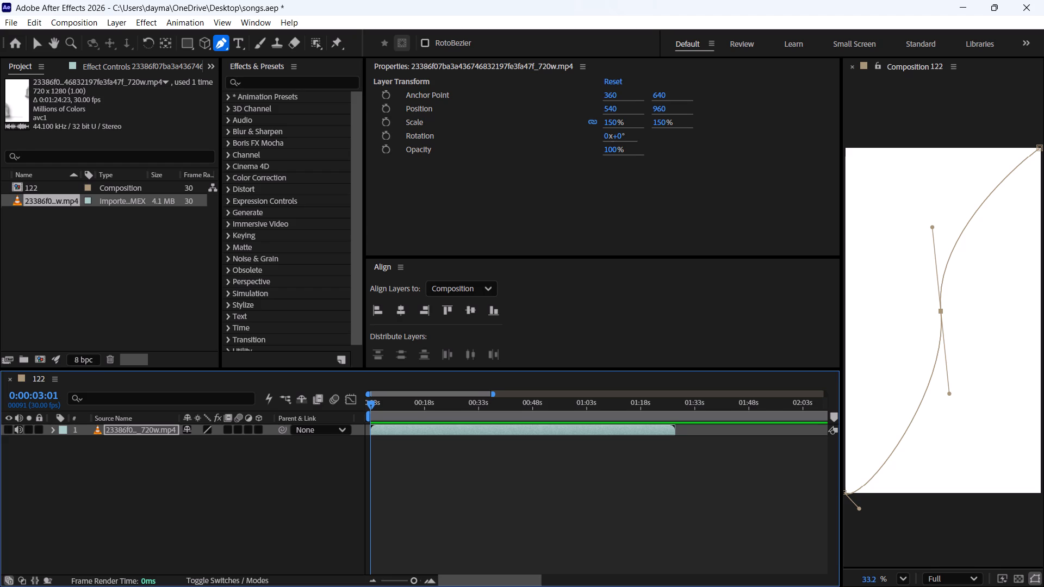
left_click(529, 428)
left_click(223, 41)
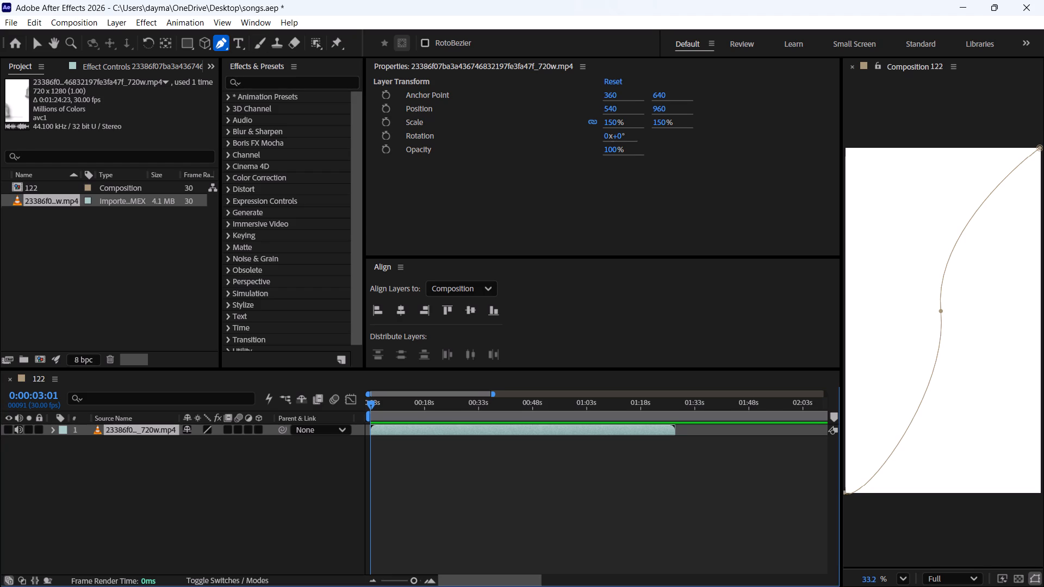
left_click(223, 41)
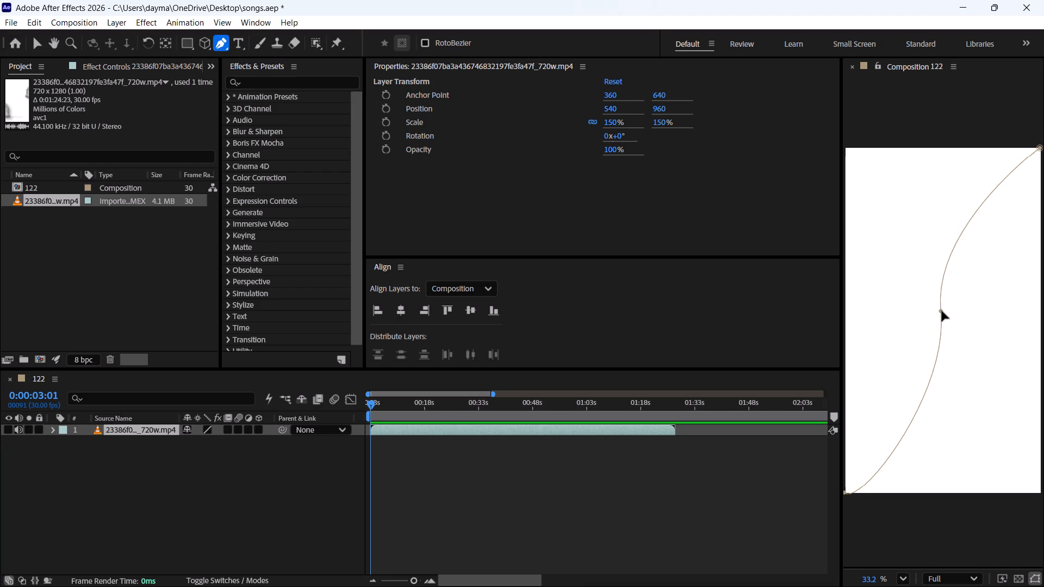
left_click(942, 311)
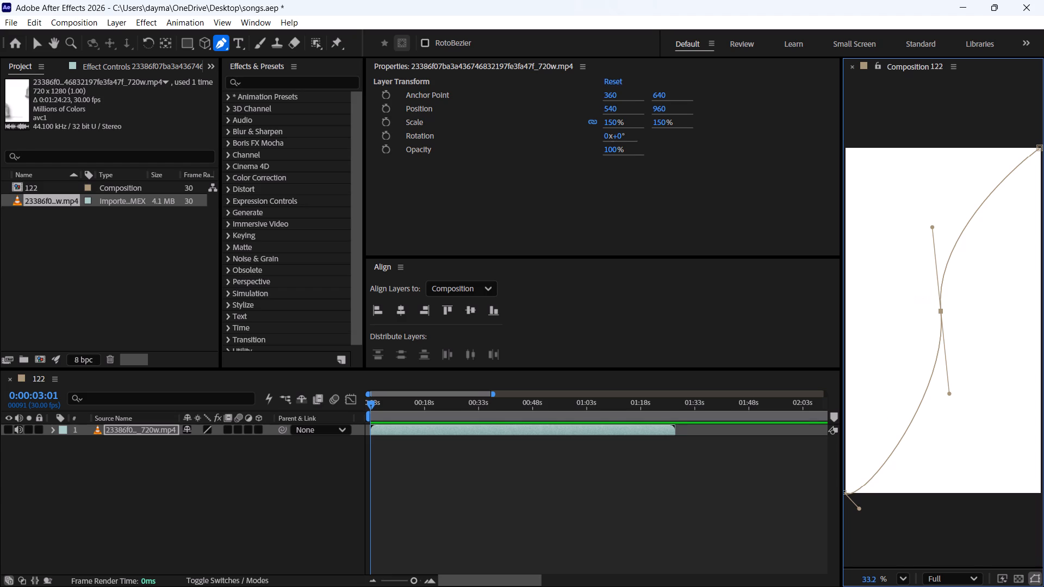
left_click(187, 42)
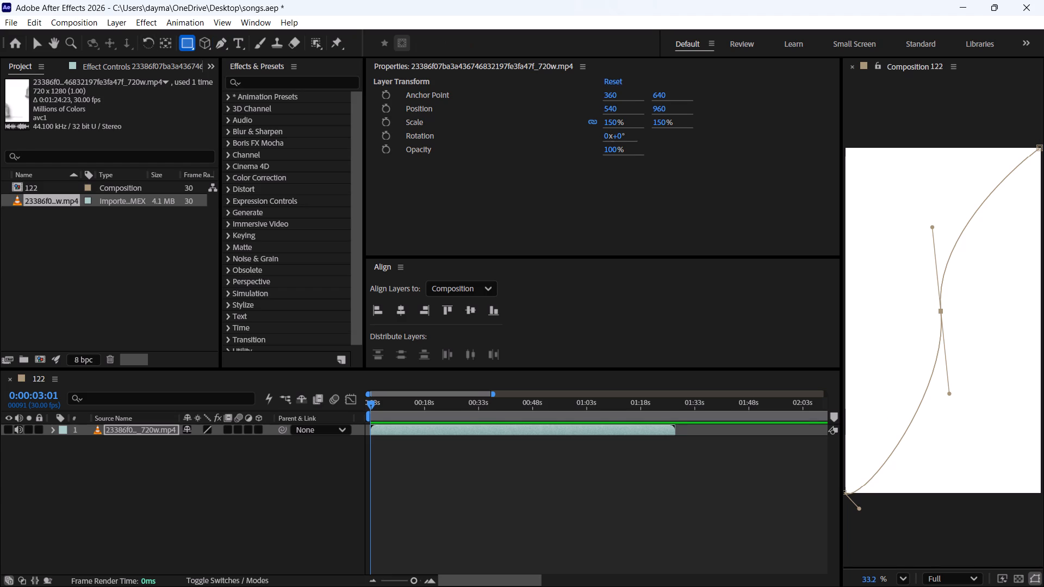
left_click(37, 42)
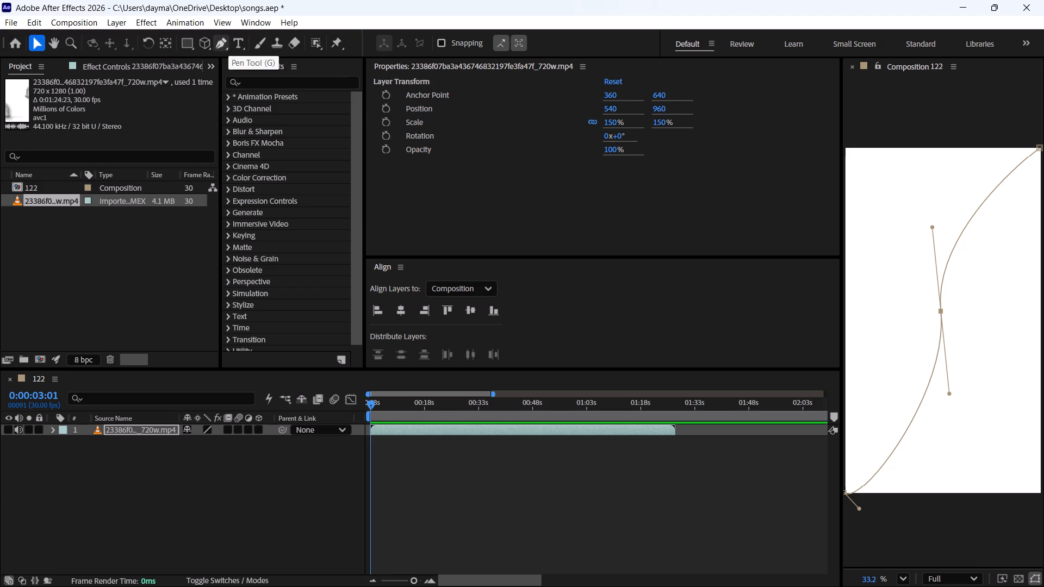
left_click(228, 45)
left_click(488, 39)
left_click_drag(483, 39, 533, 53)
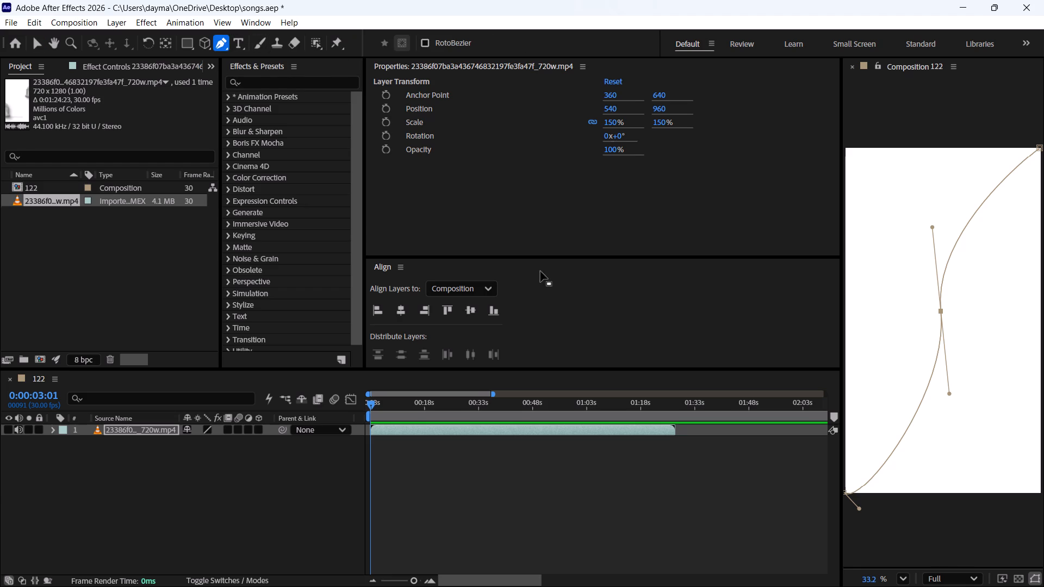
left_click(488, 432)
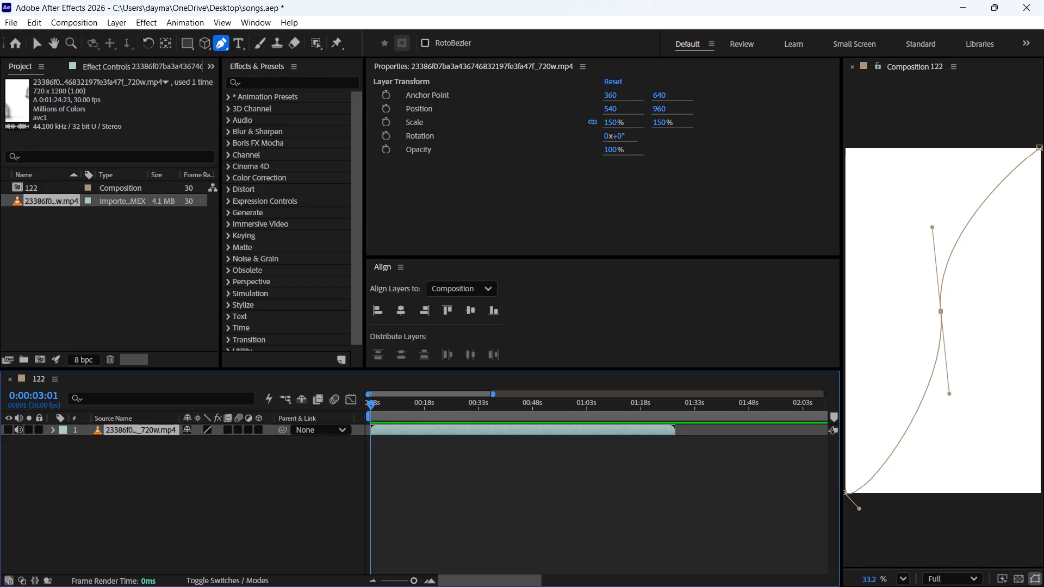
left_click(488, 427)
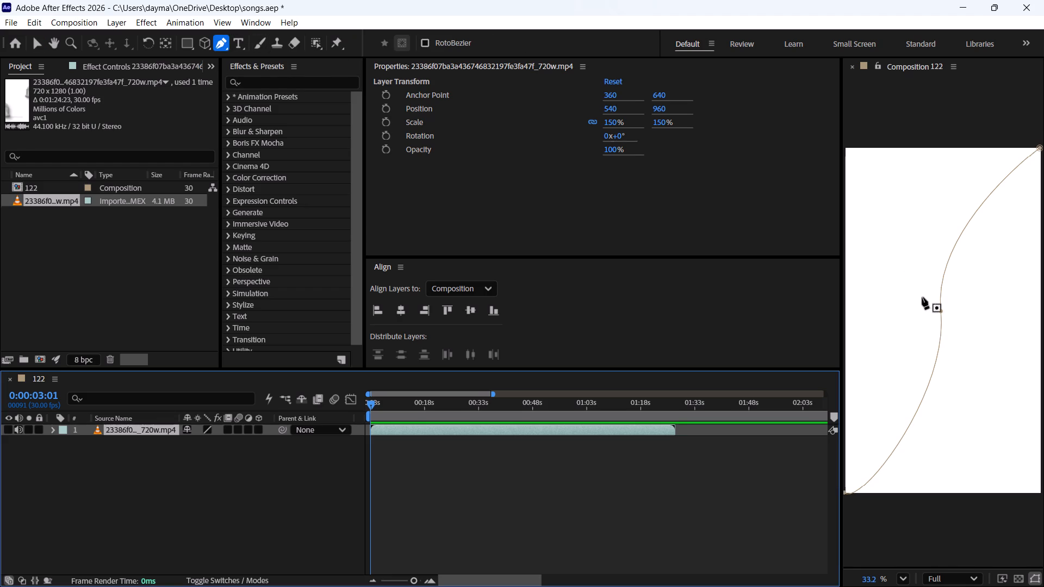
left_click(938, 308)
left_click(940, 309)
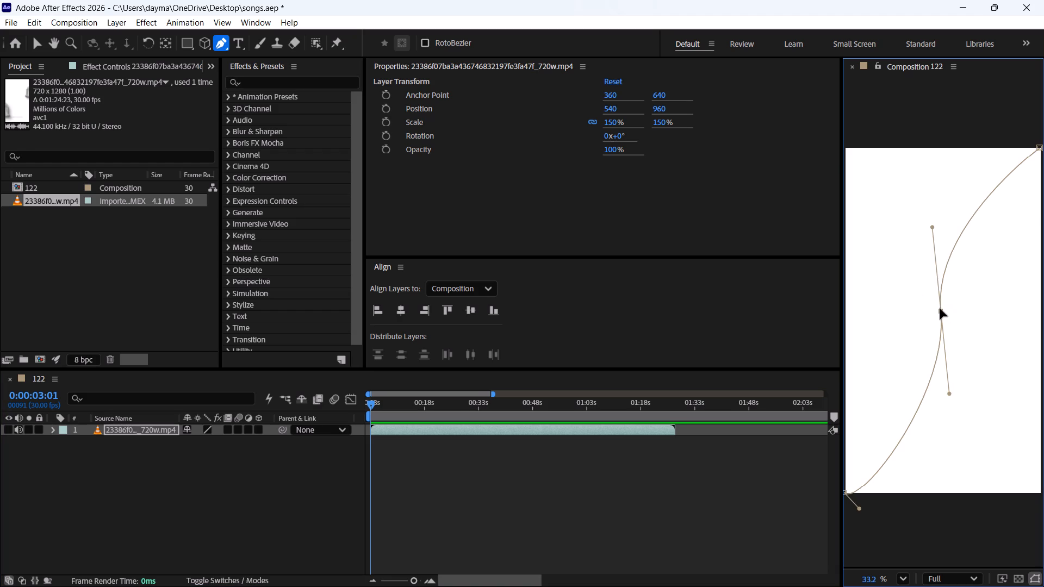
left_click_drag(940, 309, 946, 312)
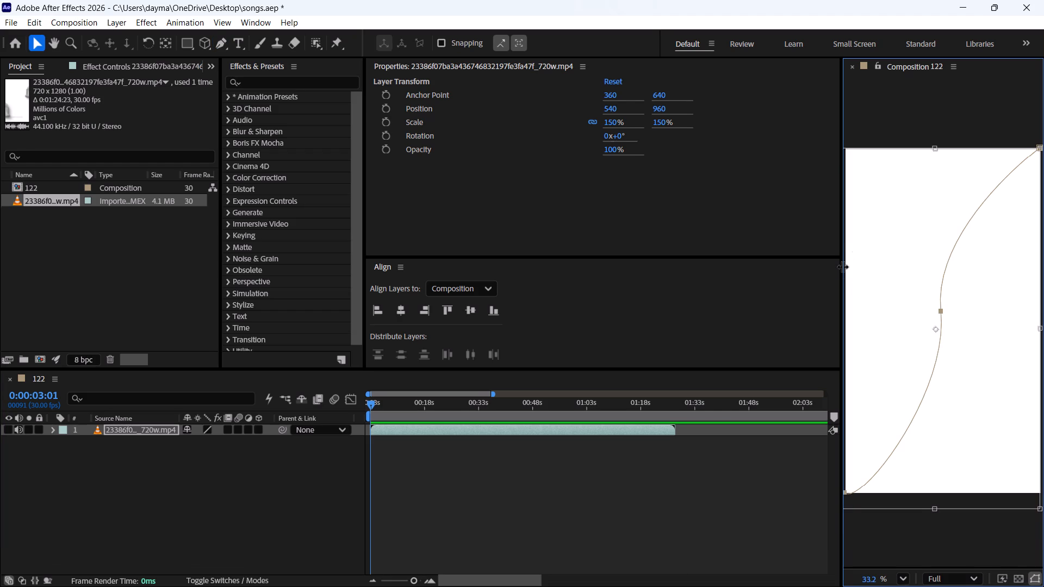
Widen the Composition panel and keep the composition view magnification at Fit.
left_click_drag(842, 266, 785, 266)
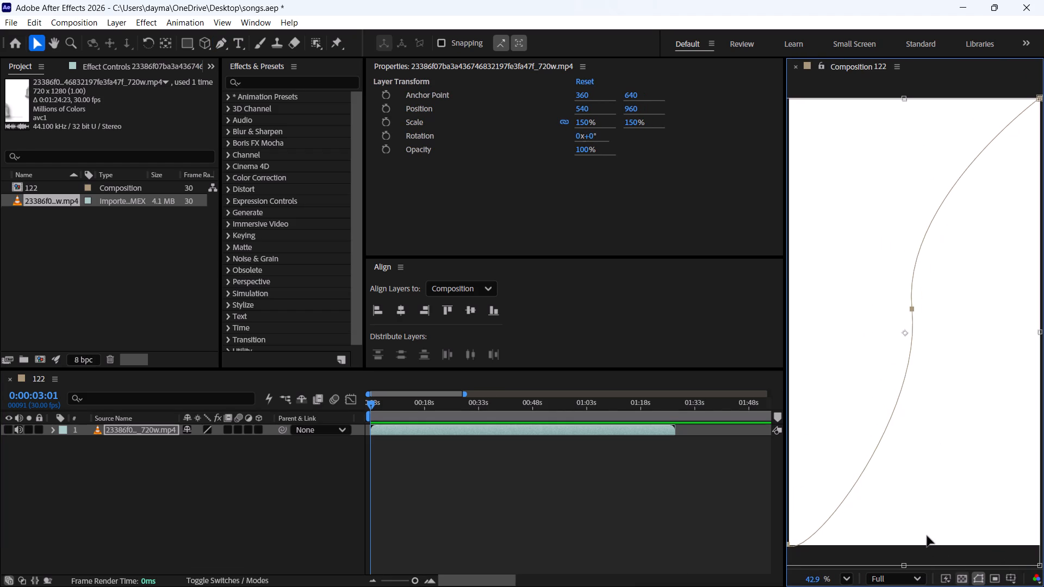
left_click(849, 578)
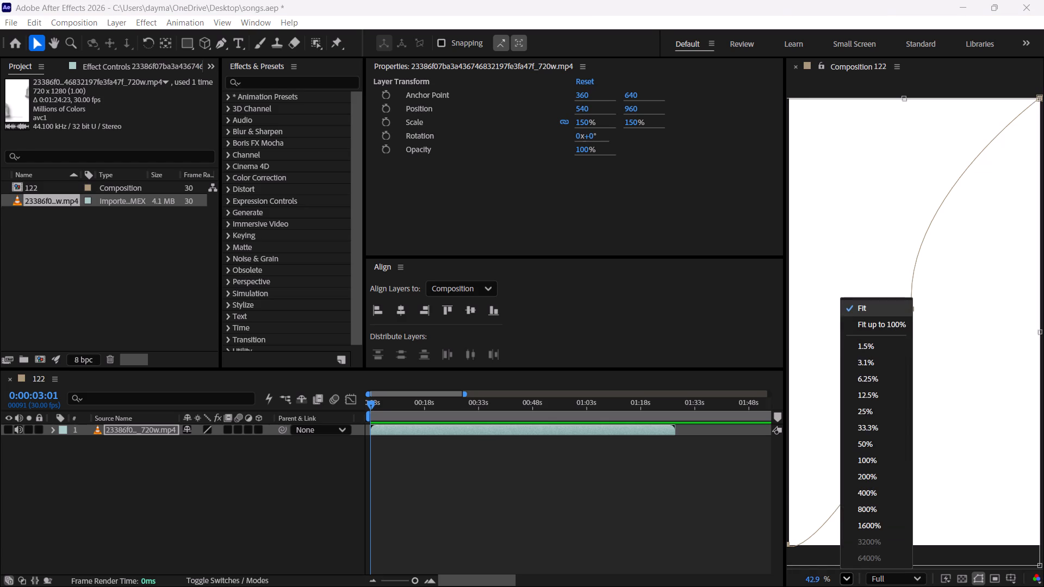
left_click(871, 308)
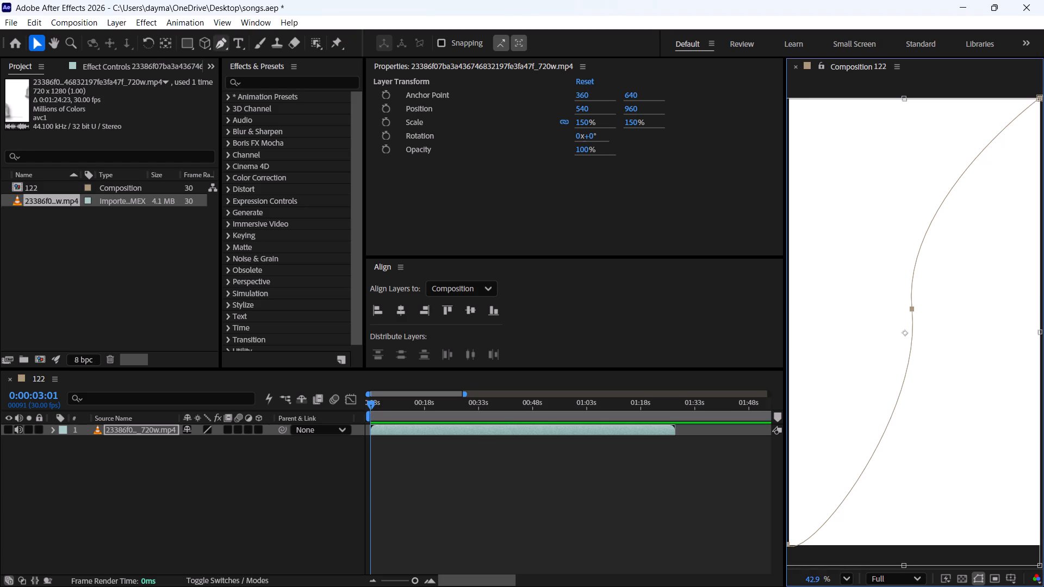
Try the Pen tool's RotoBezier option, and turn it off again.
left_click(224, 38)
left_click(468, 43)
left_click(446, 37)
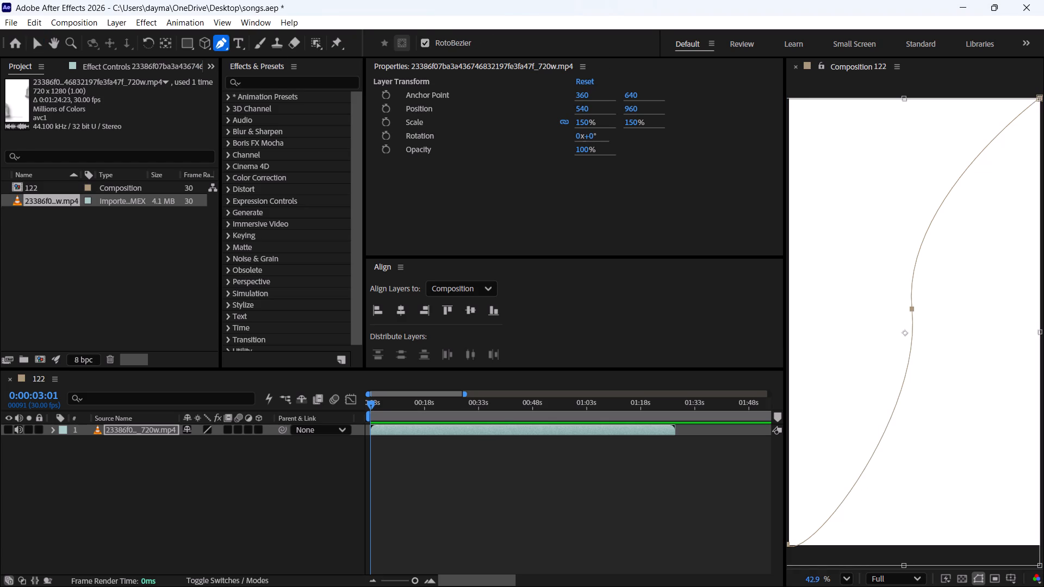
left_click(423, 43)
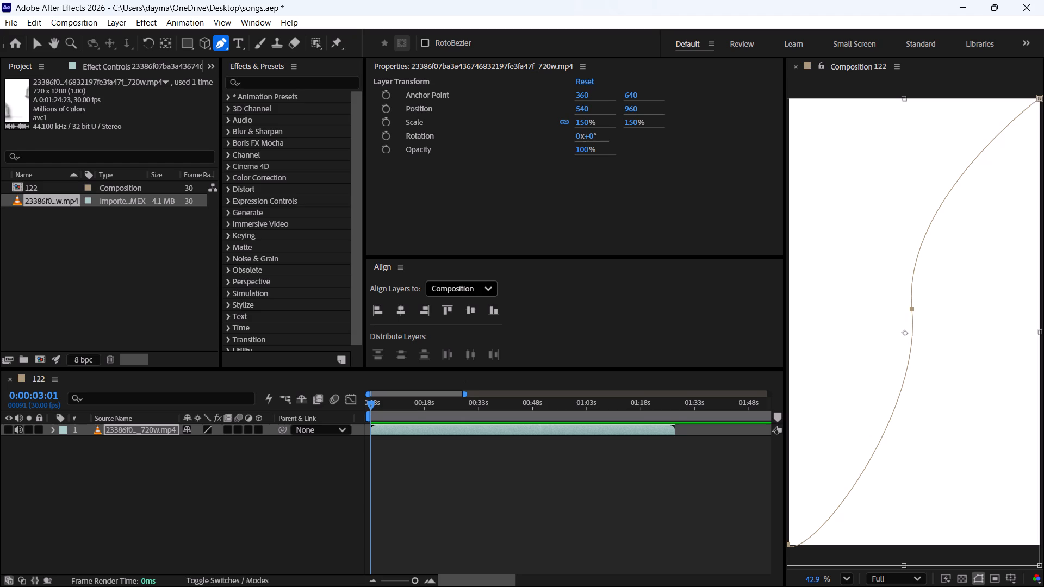
Show the reference video layer briefly to compare its rocket frame with the drawn path, and hide it again.
left_click(220, 46)
left_click(550, 426)
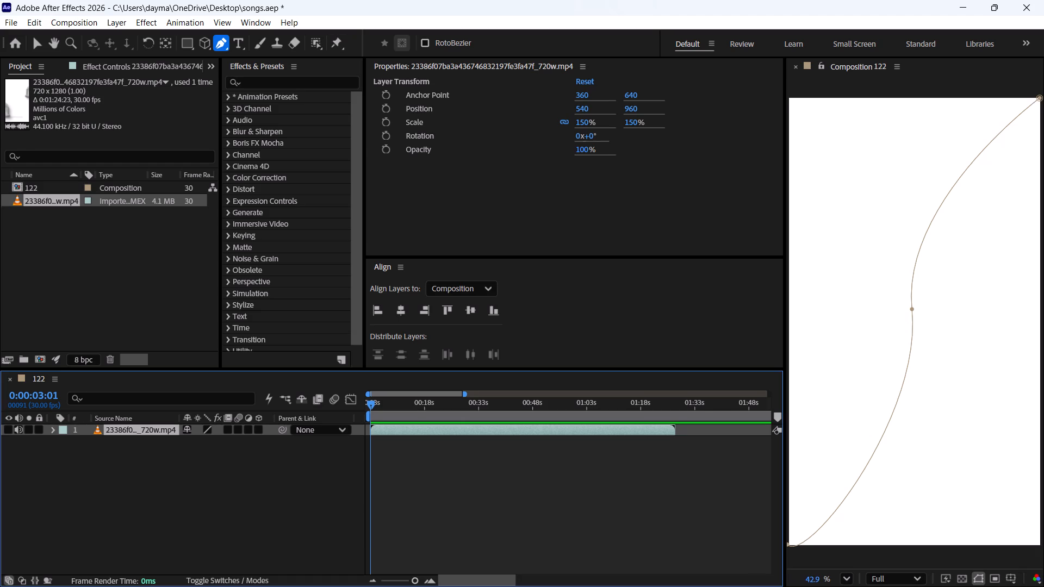
left_click(10, 427)
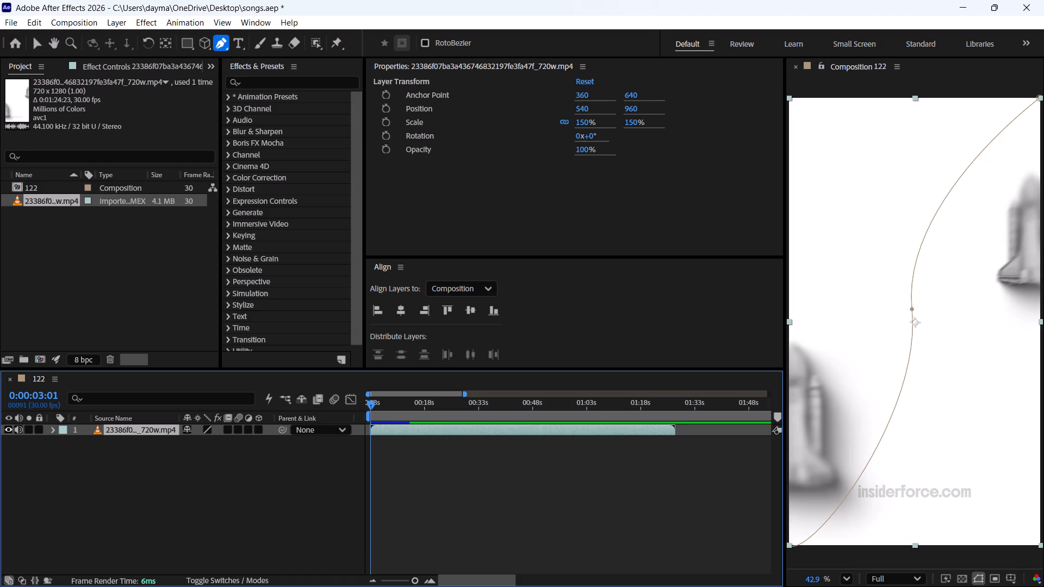
left_click(10, 428)
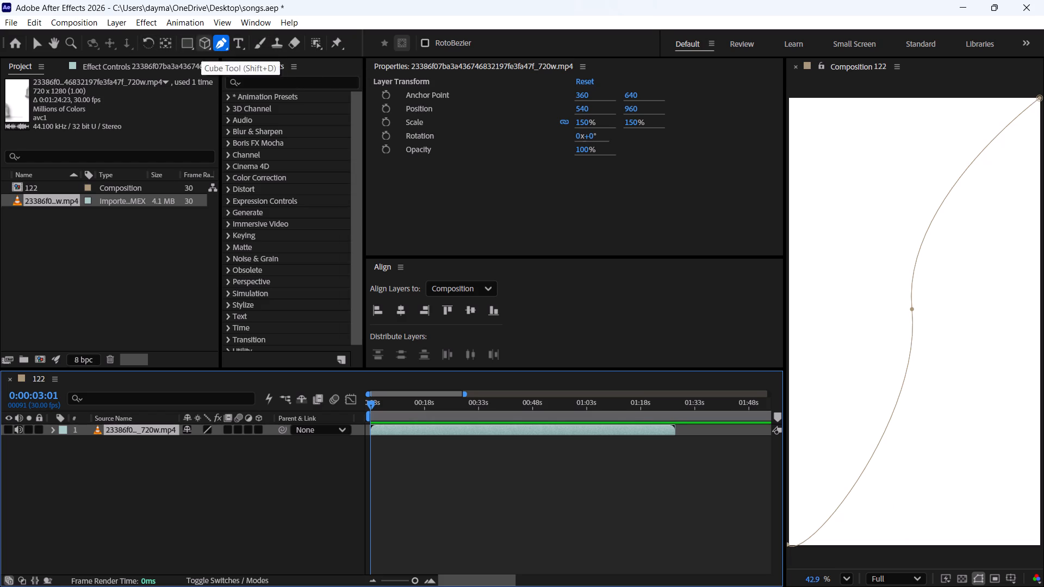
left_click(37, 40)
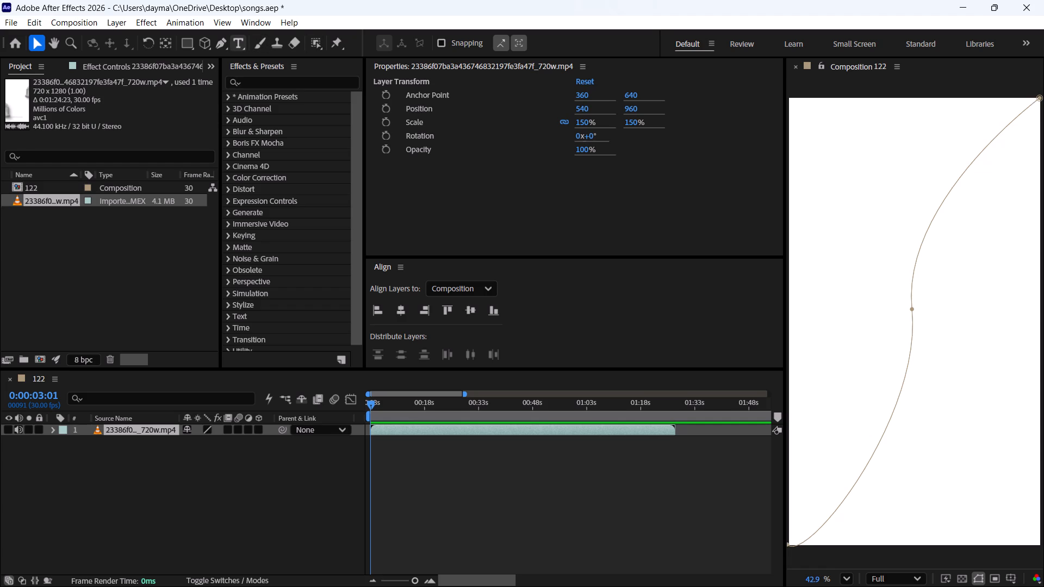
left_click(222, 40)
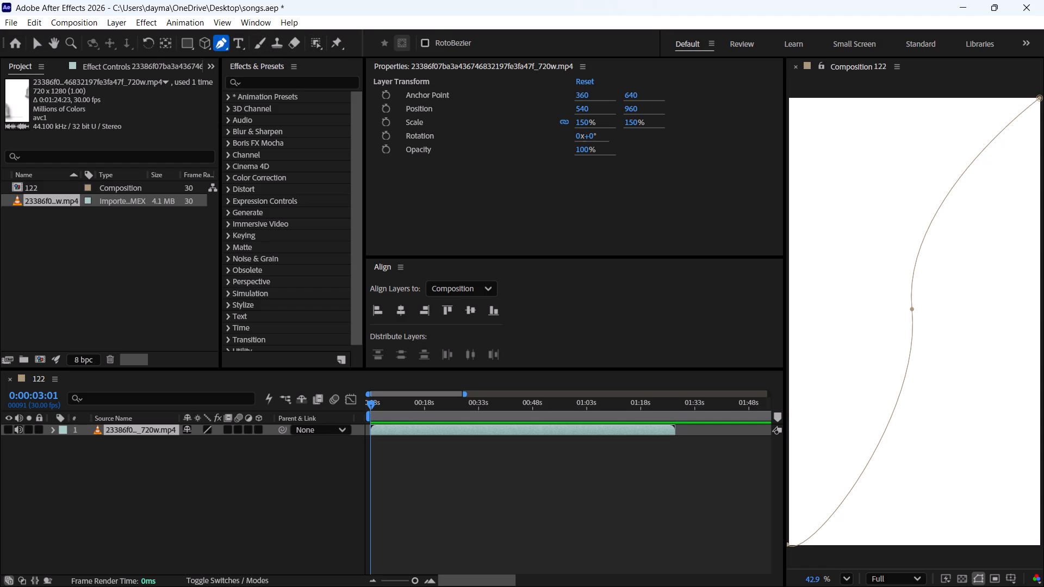
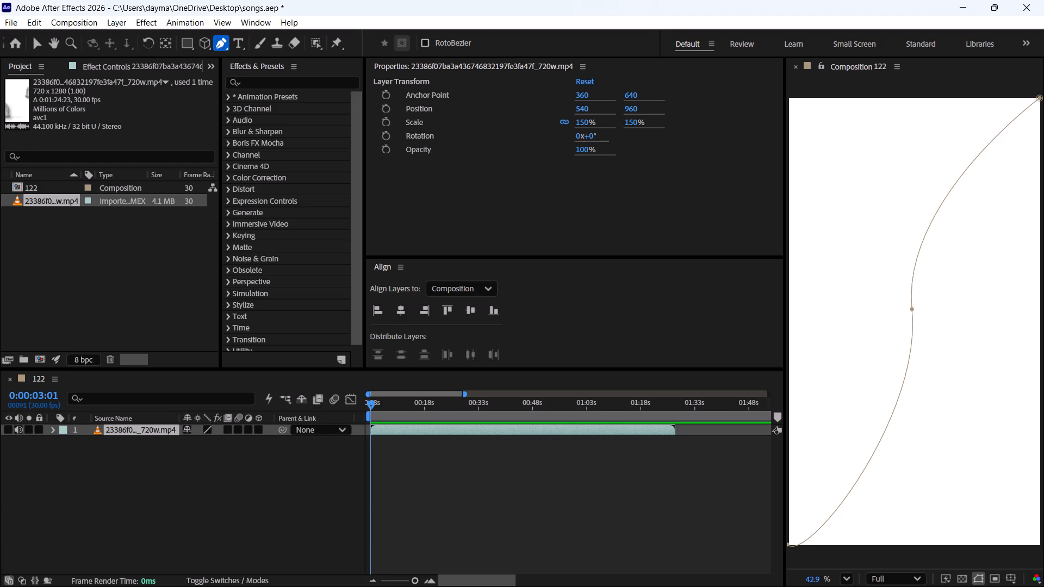
Adjust the visible time range of composition 122's timeline so the reference video layer's full duration nearly fills its width.
left_click_drag(462, 391, 437, 391)
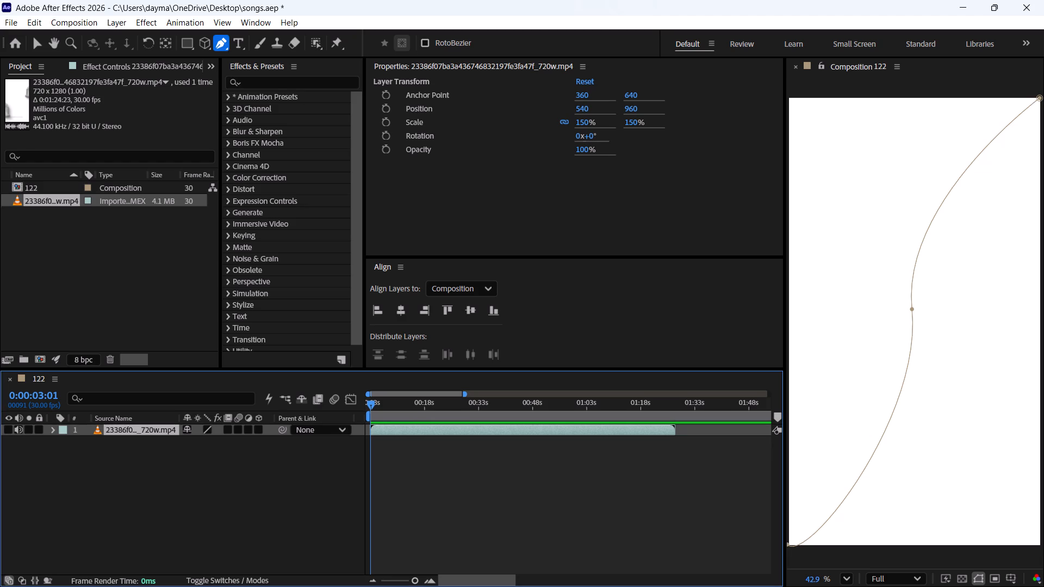
left_click_drag(465, 391, 779, 436)
left_click_drag(789, 437, 515, 453)
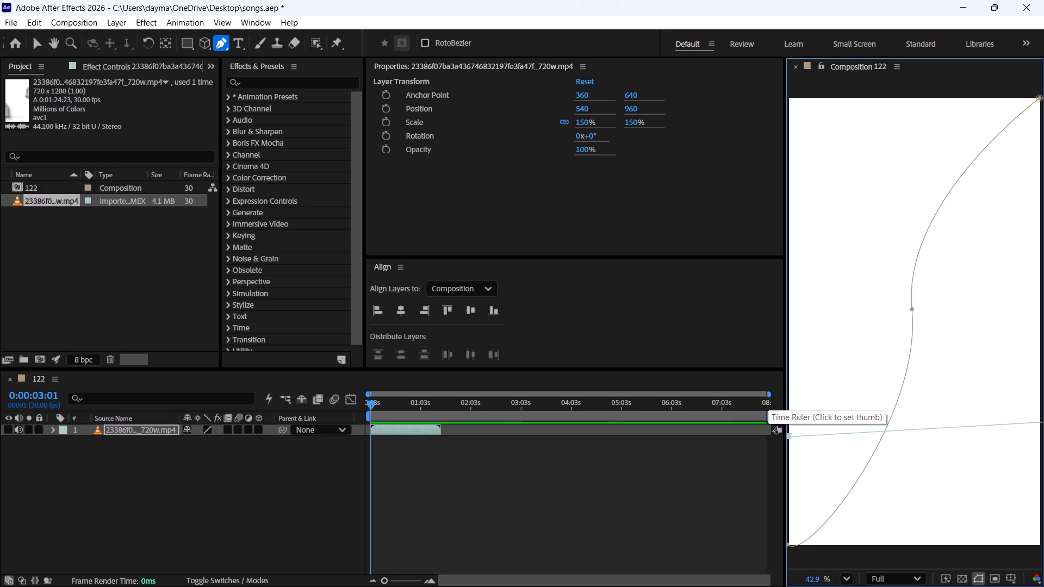
key("ctrl+z")
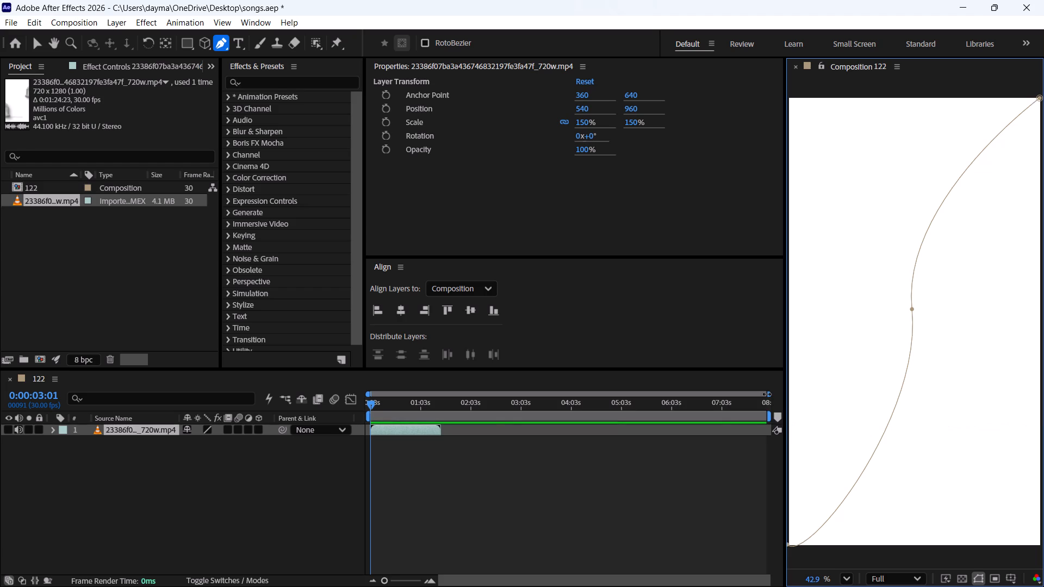
left_click_drag(767, 394, 408, 363)
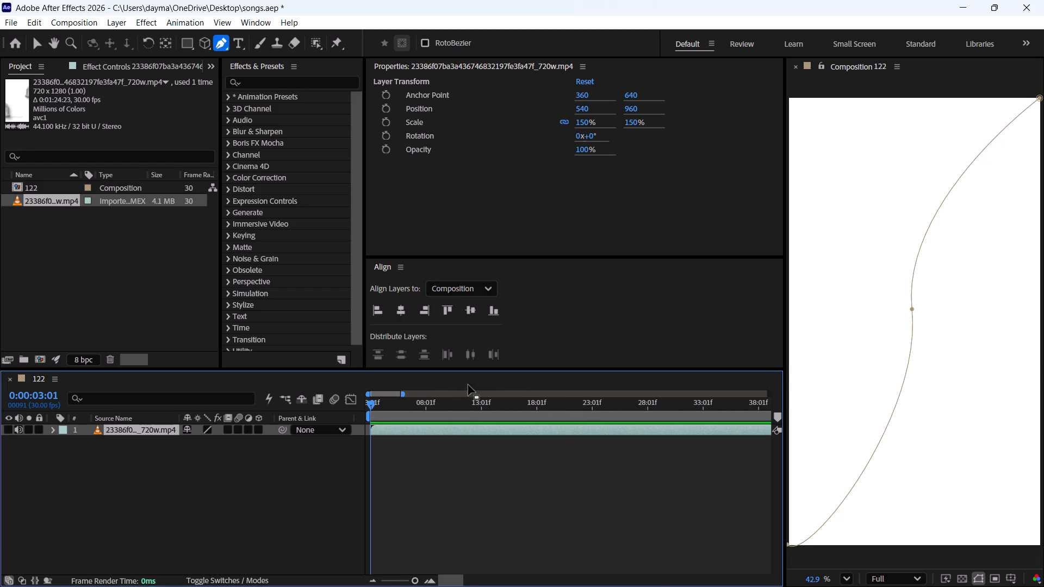
left_click_drag(401, 394, 532, 395)
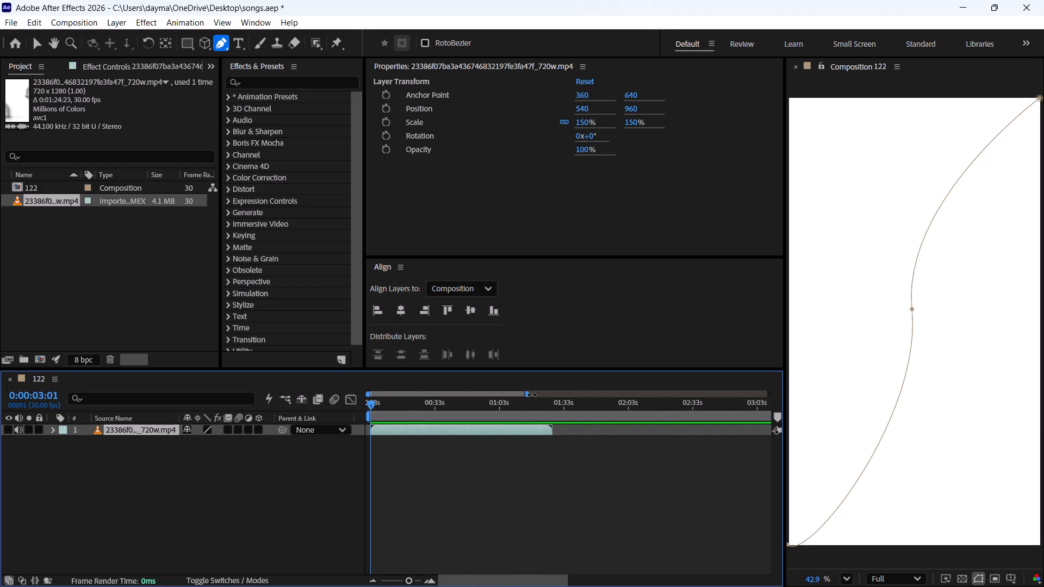
left_click_drag(532, 395, 740, 421)
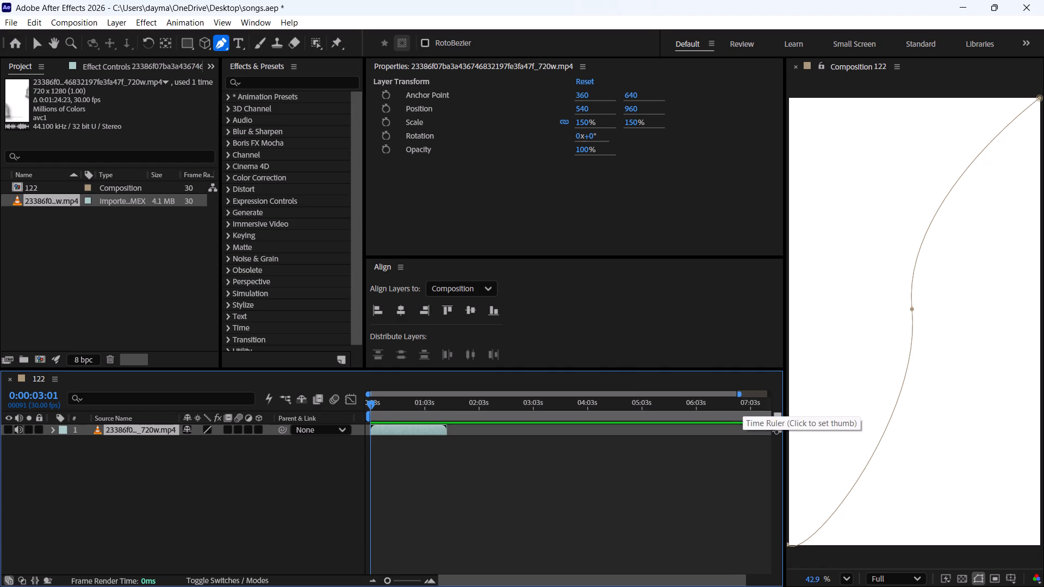
left_click_drag(741, 394, 763, 394)
left_click(774, 394)
left_click(778, 394)
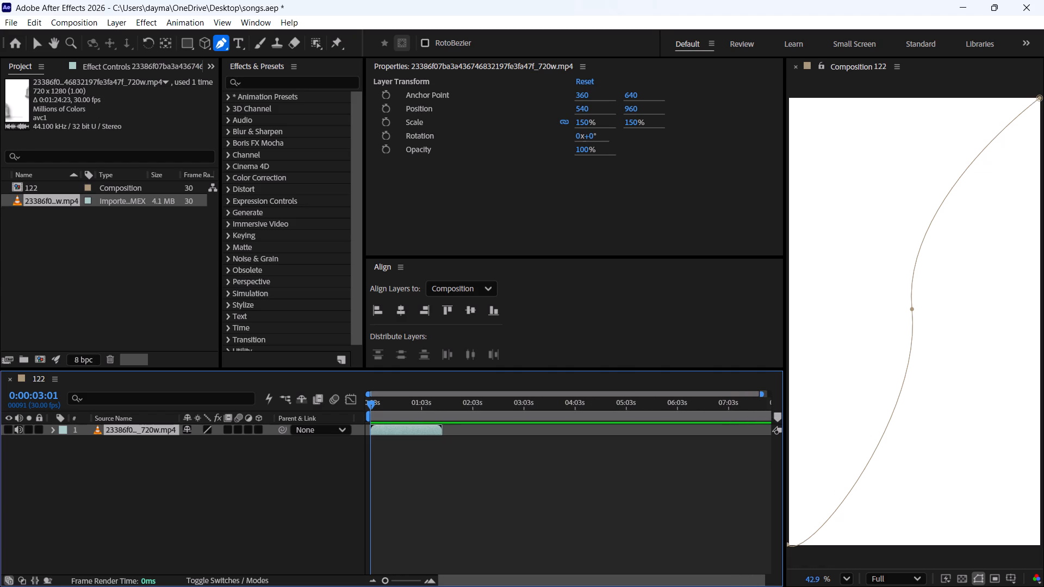
left_click(757, 395)
left_click_drag(761, 394, 471, 388)
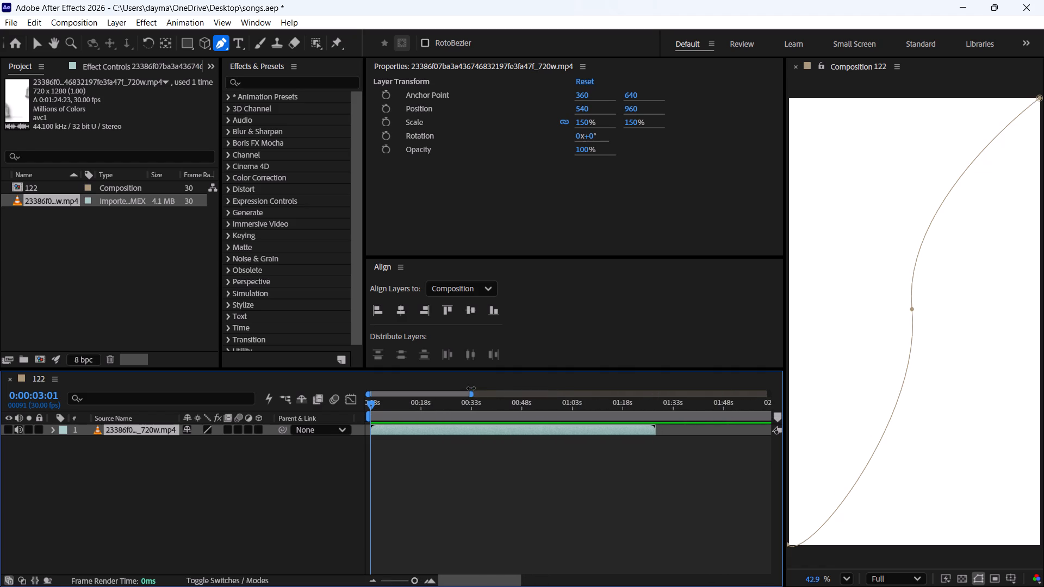
left_click_drag(471, 388, 495, 388)
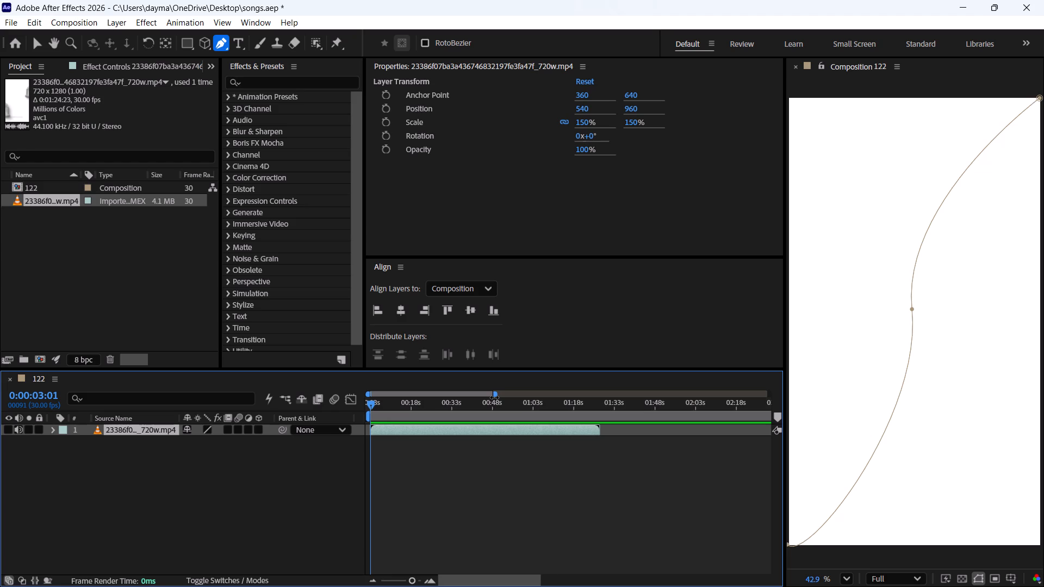
left_click_drag(445, 402, 336, 417)
left_click_drag(492, 390, 503, 390)
left_click_drag(494, 394, 450, 413)
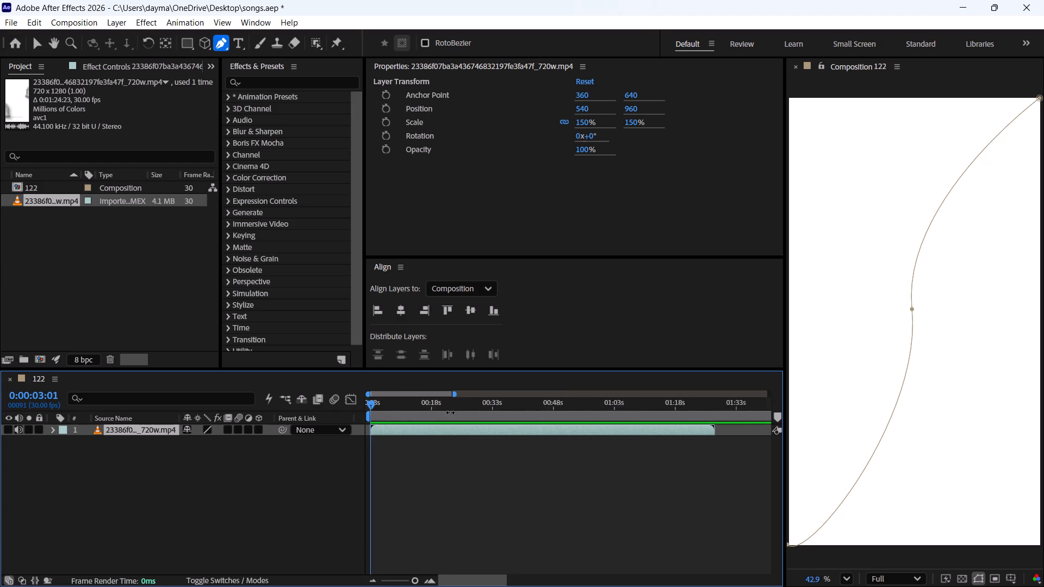
left_click_drag(450, 413, 443, 410)
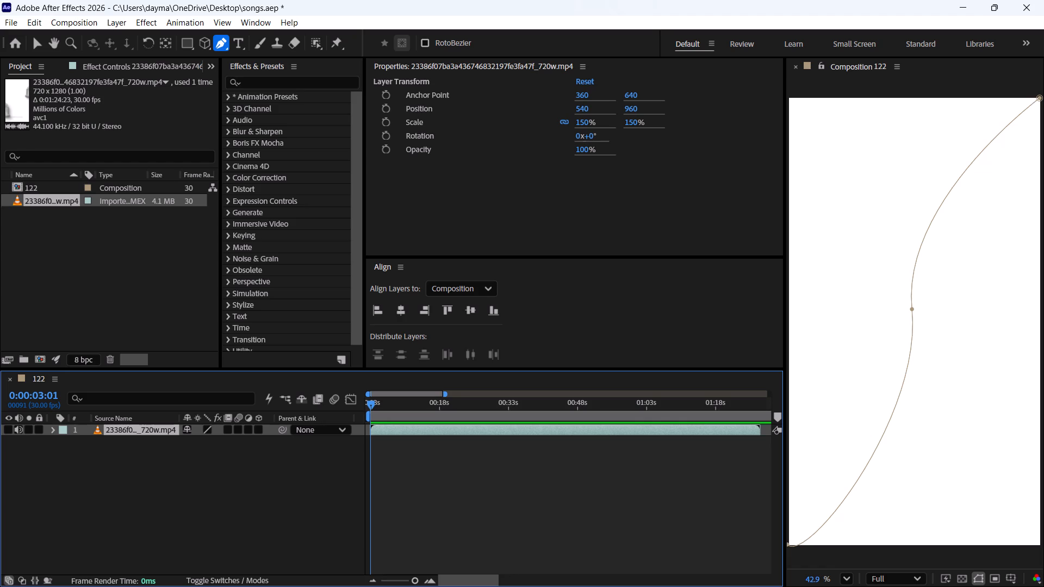
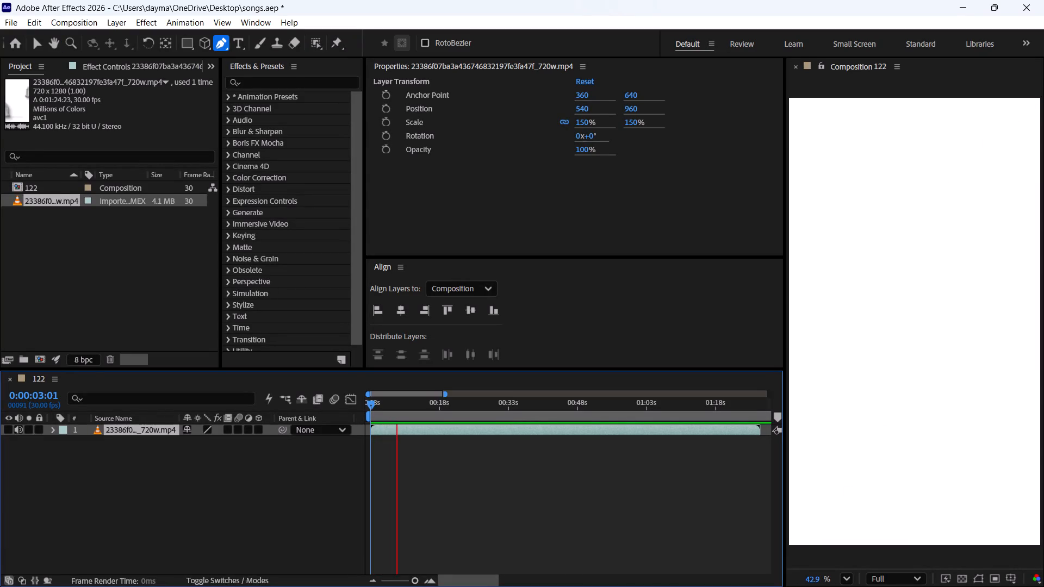
Preview the reference video in composition 122 and return the current time to 0:00:03:01.
key("space")
key("space")
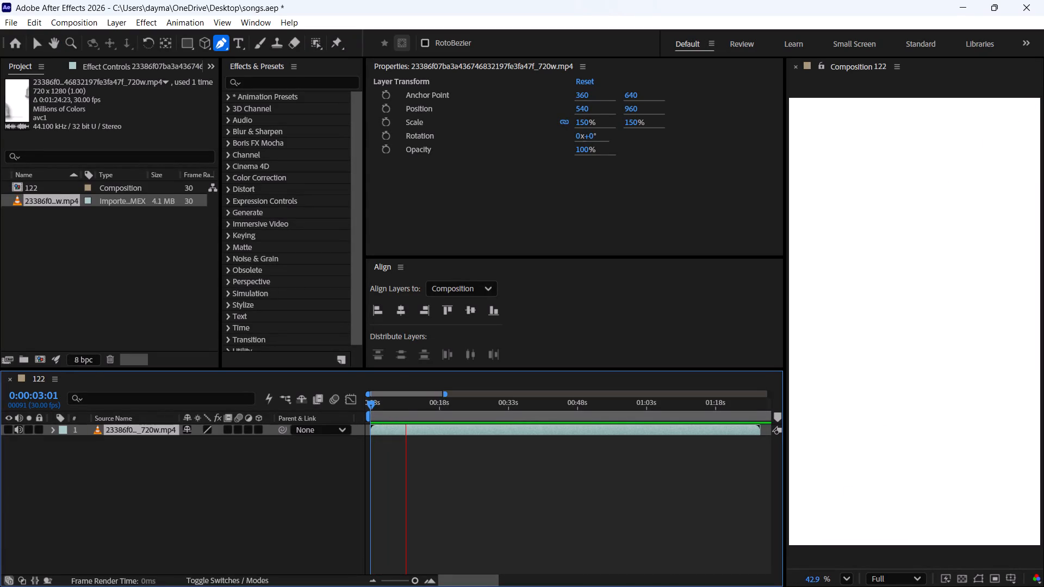
key("space")
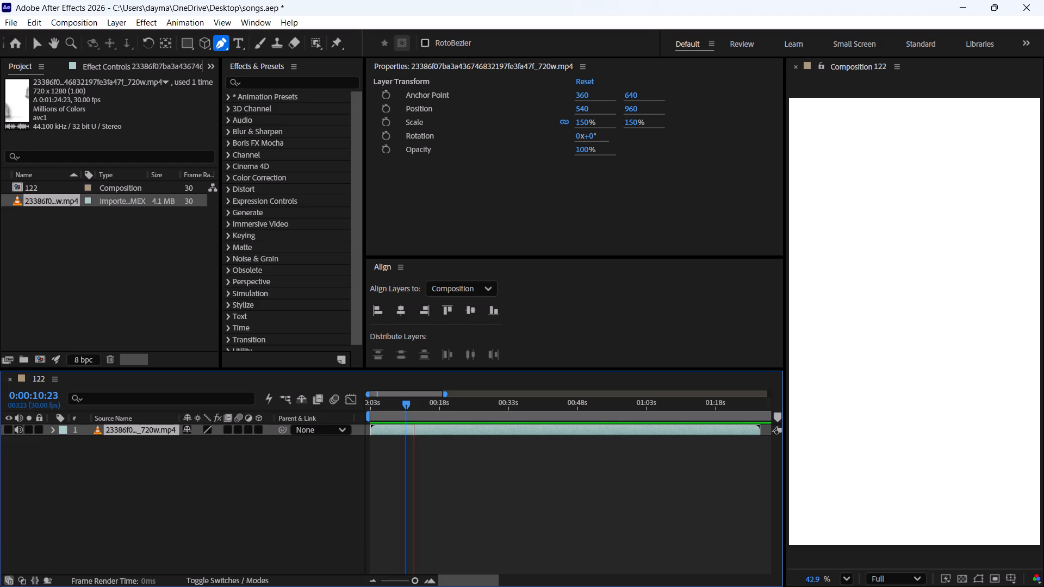
left_click_drag(419, 403, 331, 415)
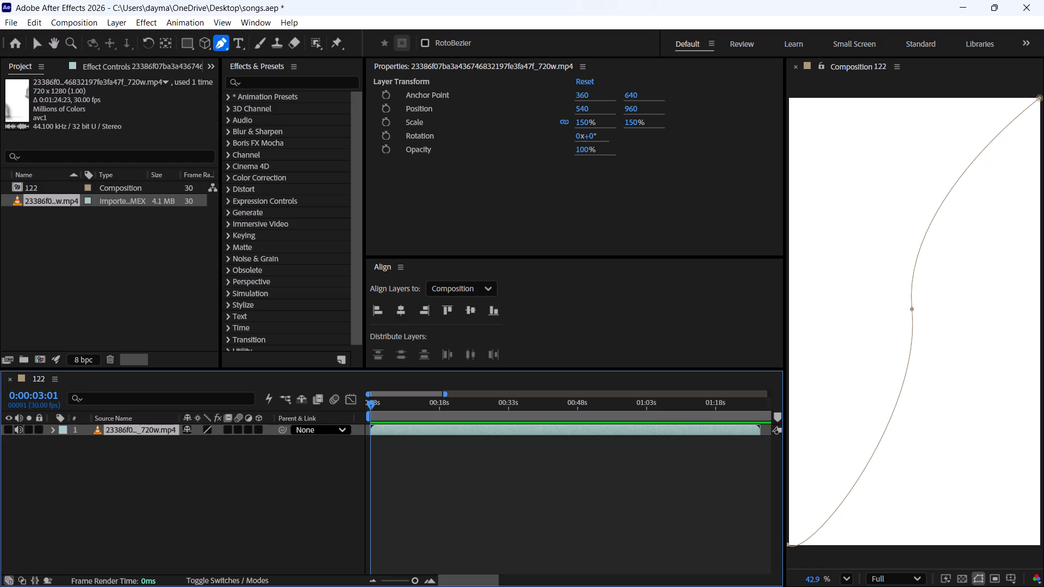
left_click_drag(383, 408, 359, 401)
Narrow the visible time range of composition 122's timeline slightly so the reference video layer spans nearly its full width.
left_click(443, 395)
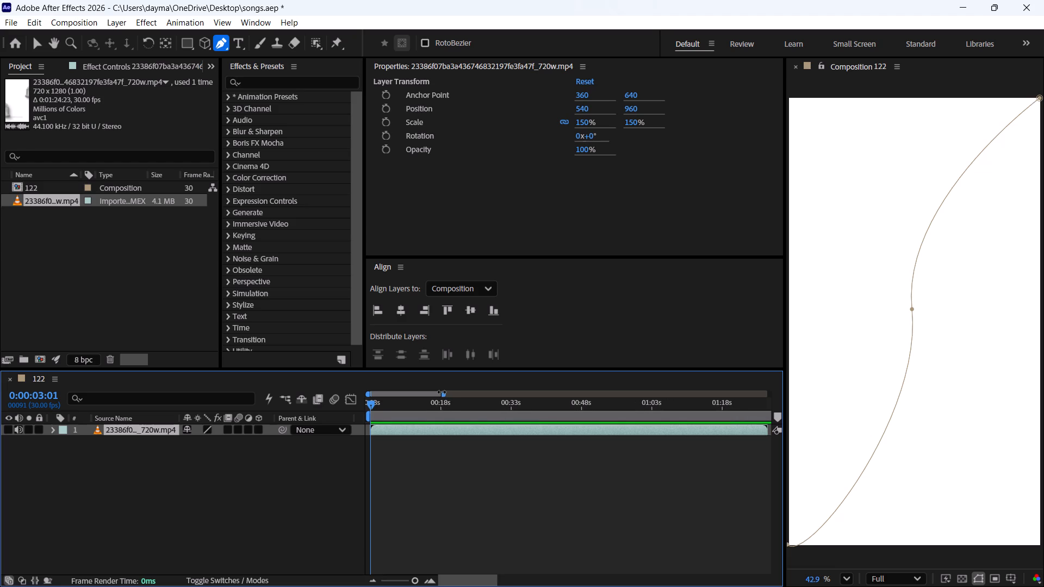
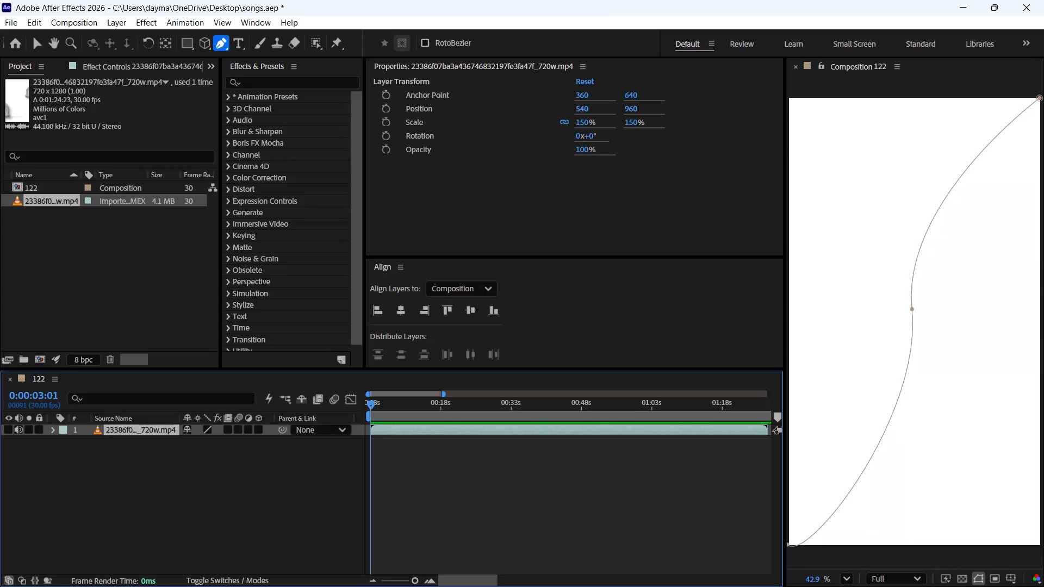
Reshape the diagonal path in composition 122 by swinging its middle point's upper direction handle up-left for a stronger S-bend.
left_click(425, 410)
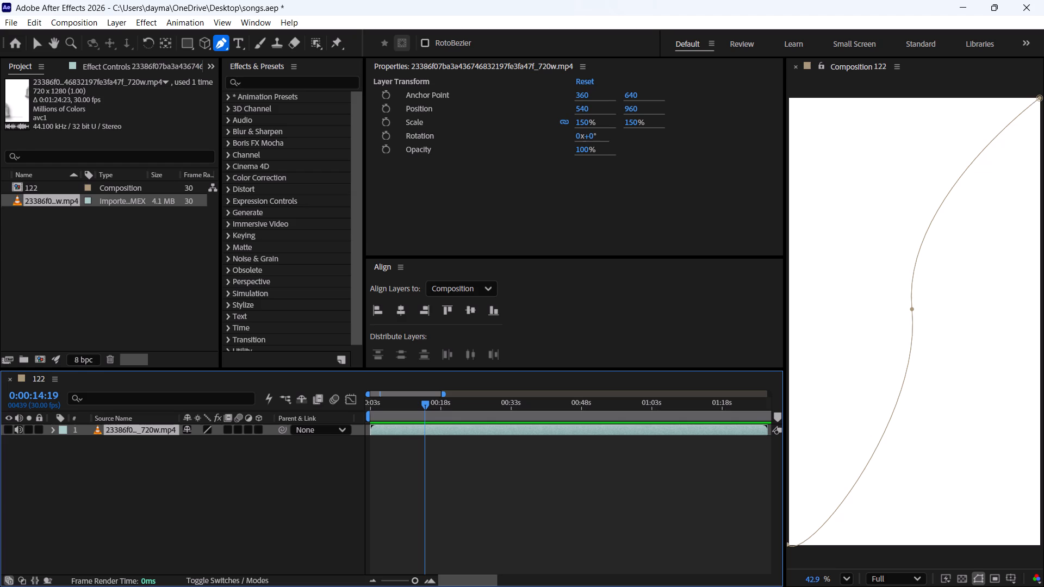
left_click(739, 431)
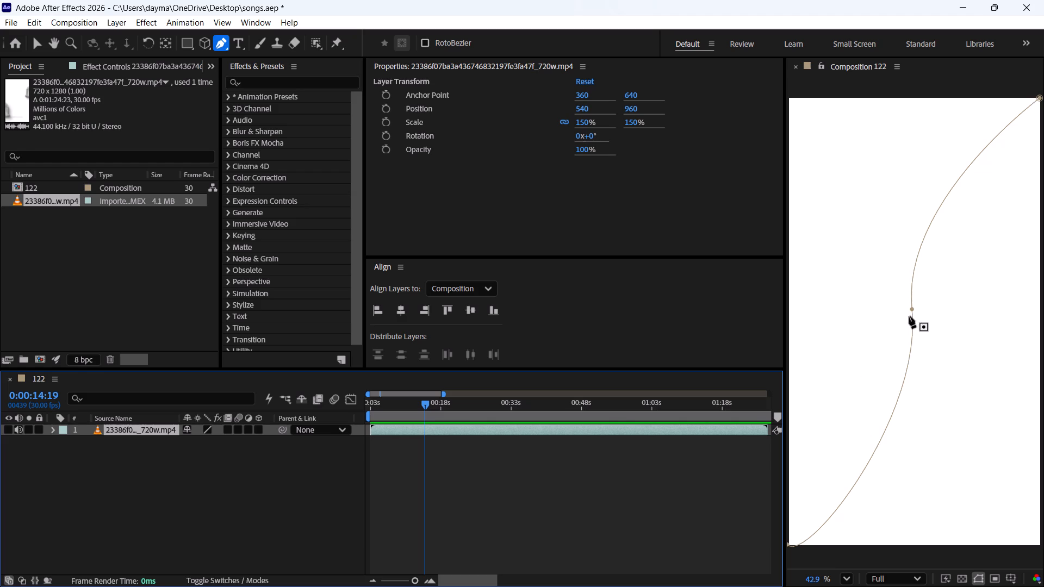
left_click(912, 308)
left_click(912, 308)
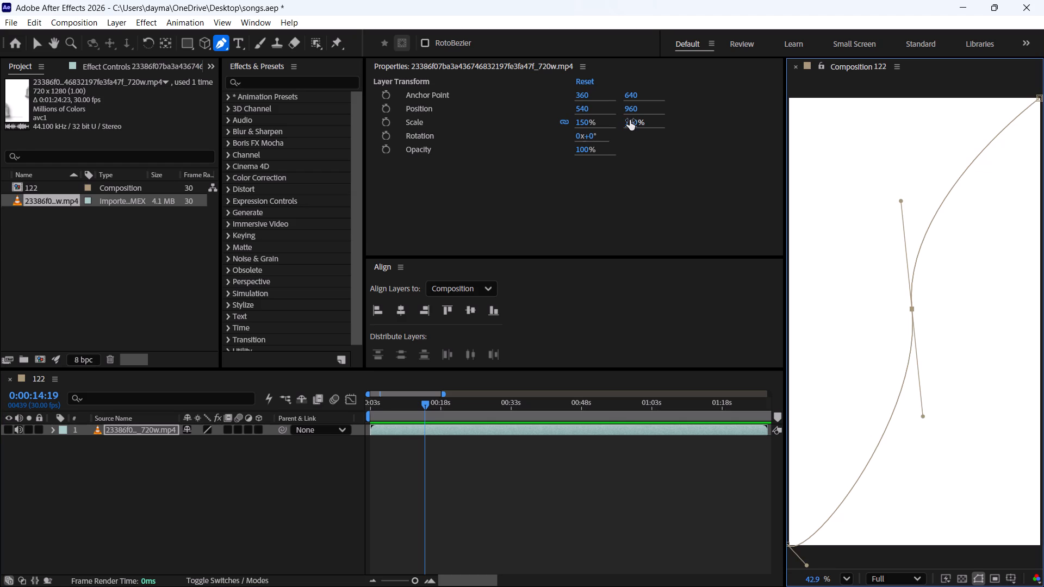
left_click(398, 40)
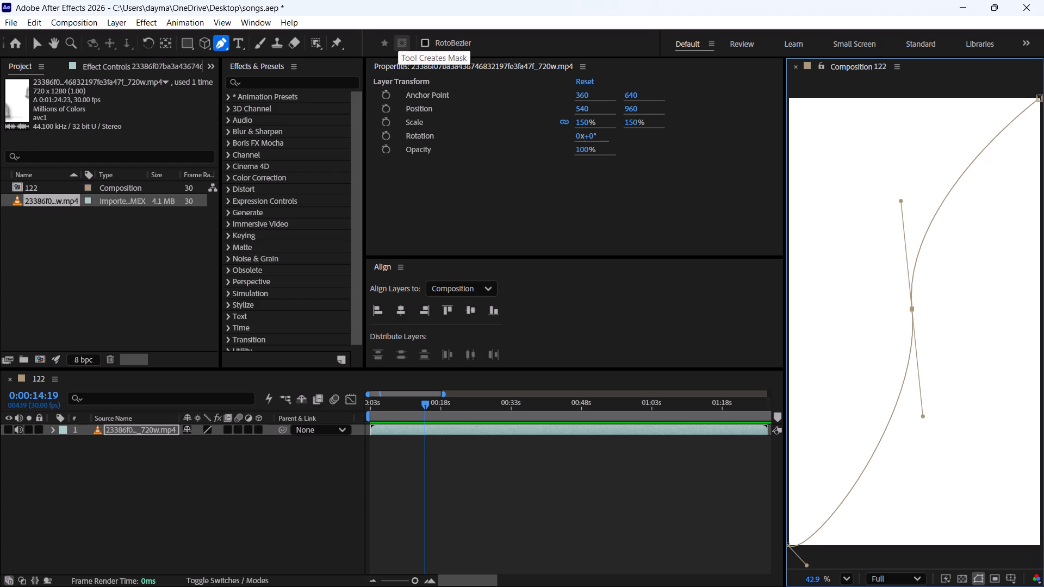
left_click(398, 40)
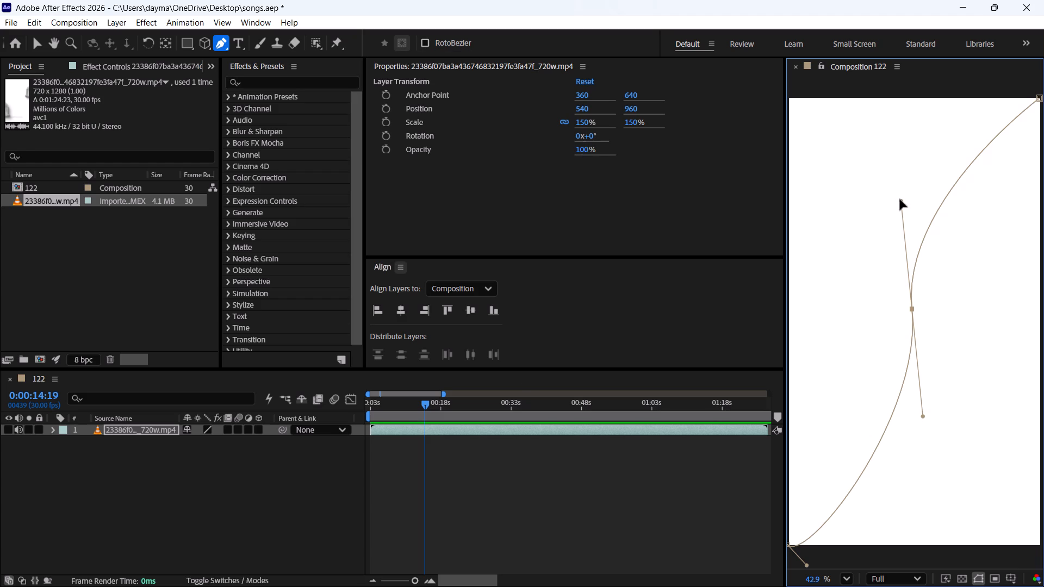
left_click_drag(900, 199, 833, 209)
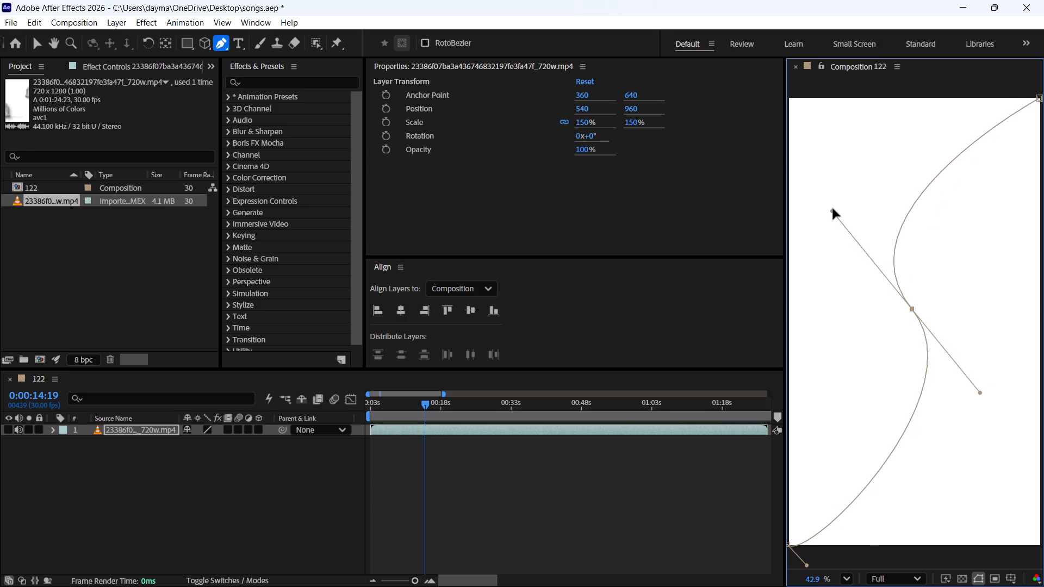
left_click_drag(833, 209, 844, 198)
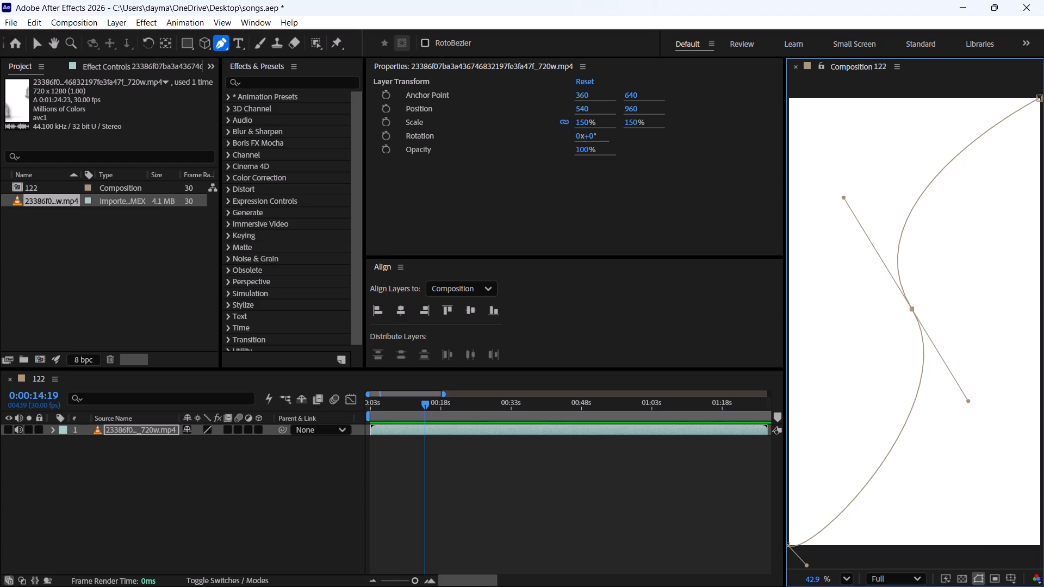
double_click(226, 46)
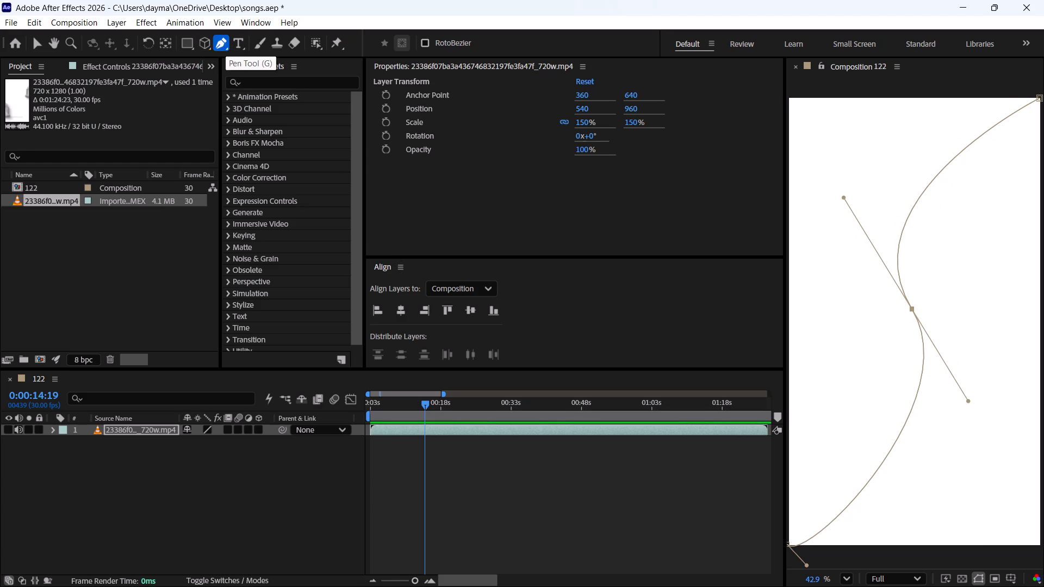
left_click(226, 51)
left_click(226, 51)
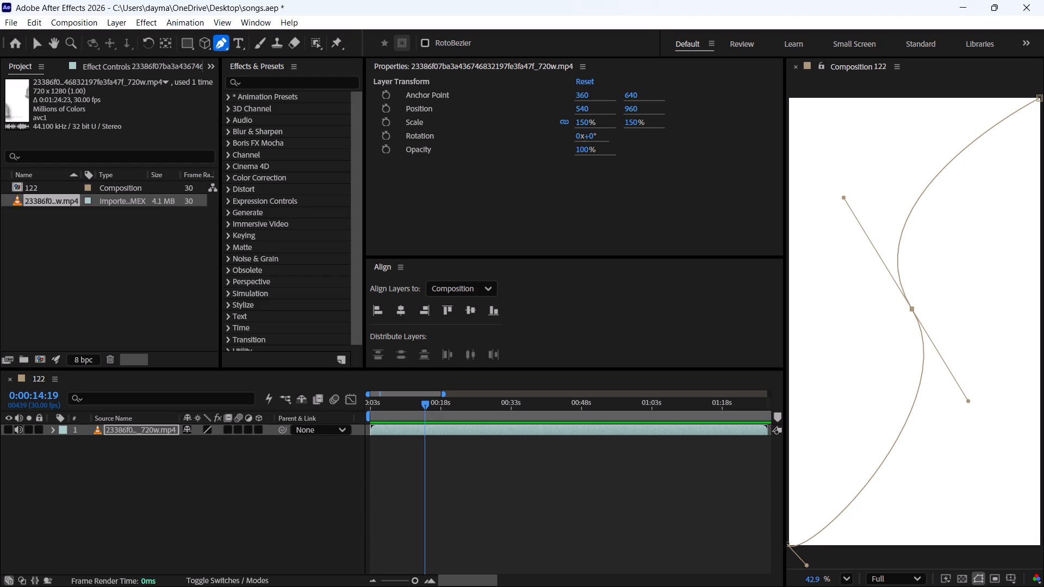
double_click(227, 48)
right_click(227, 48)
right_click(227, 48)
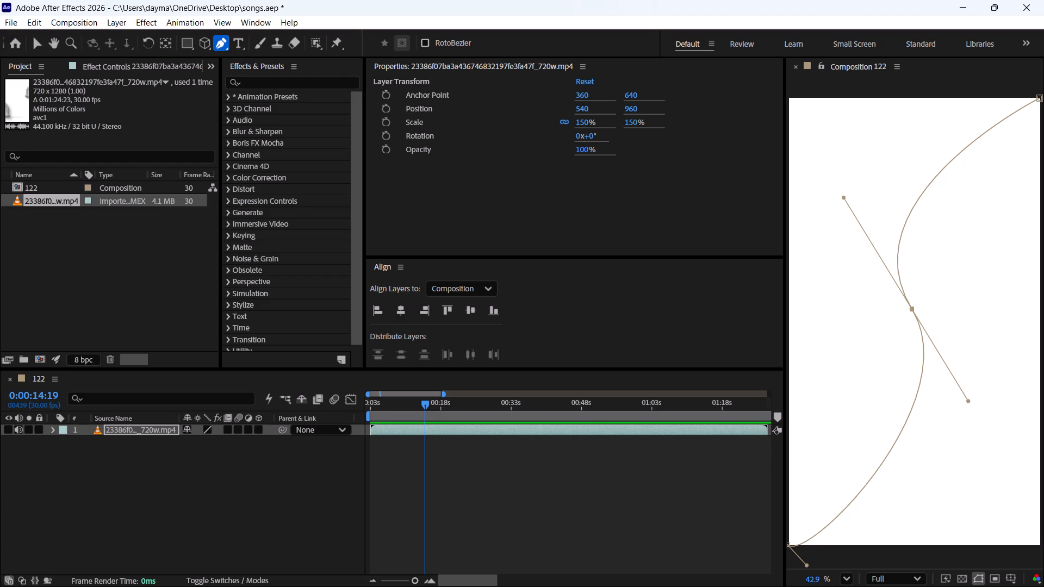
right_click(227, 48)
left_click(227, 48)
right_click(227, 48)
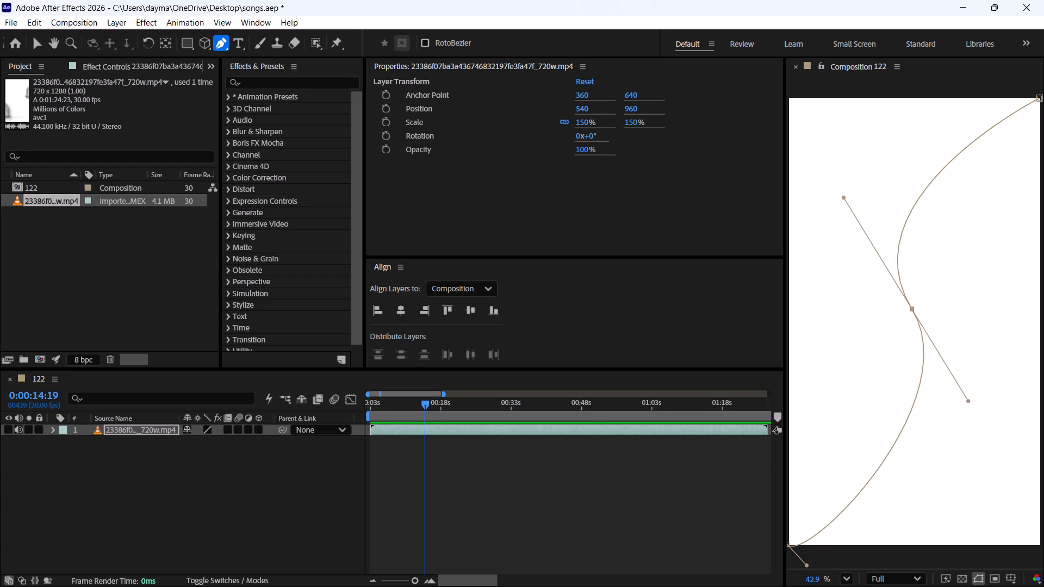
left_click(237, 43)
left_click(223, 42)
Make the reference video layer visible again and set the current time to 0:00:22:18 with the curved path selected.
left_click(33, 39)
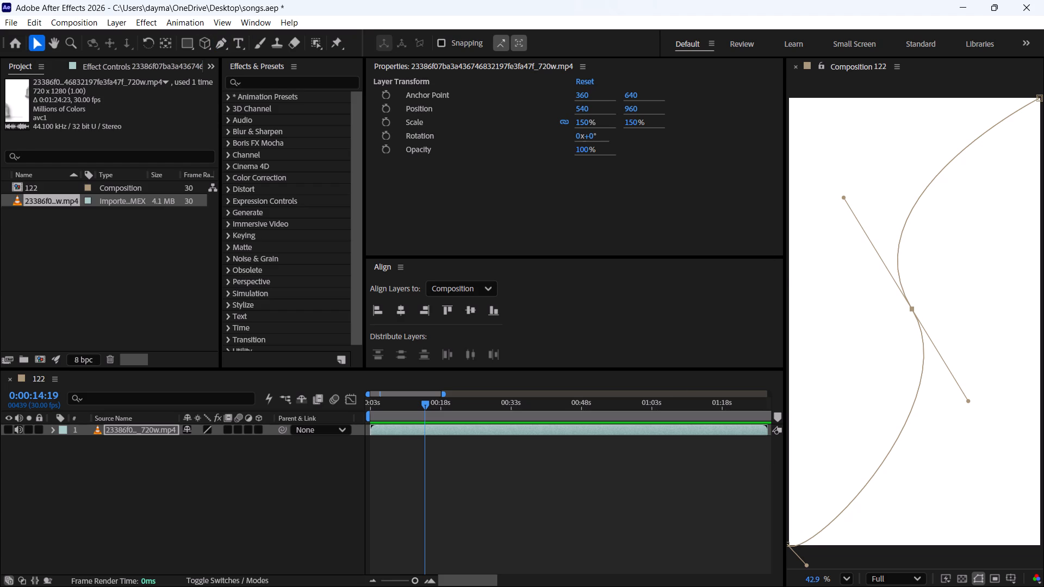
left_click(560, 434)
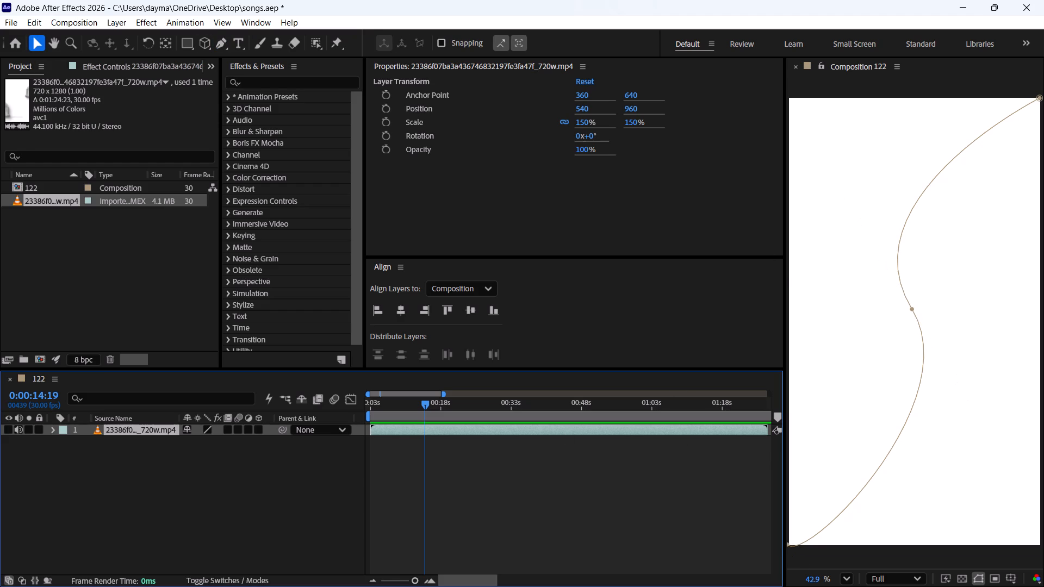
left_click(559, 427)
left_click(897, 249)
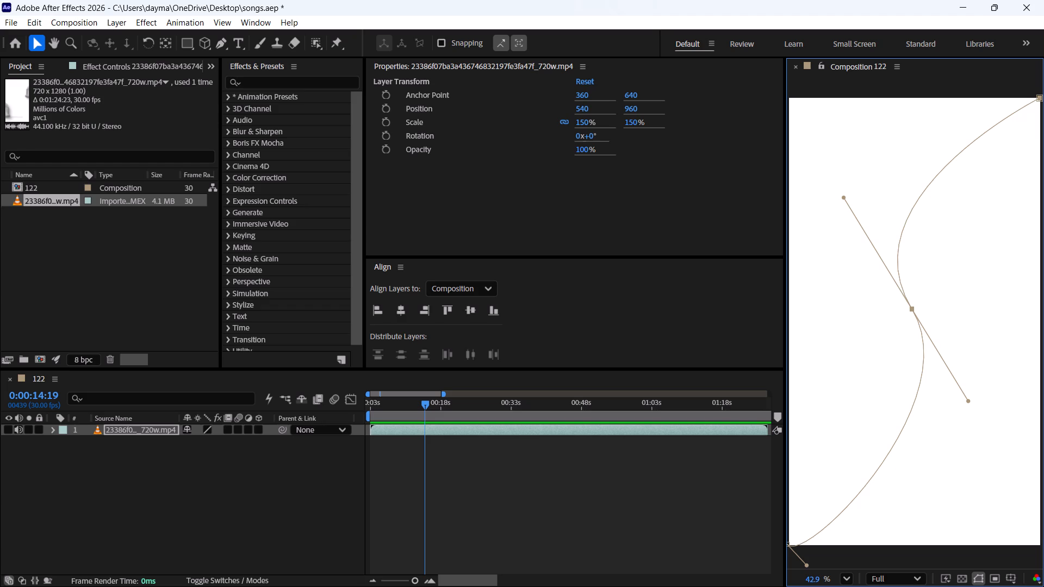
left_click(9, 429)
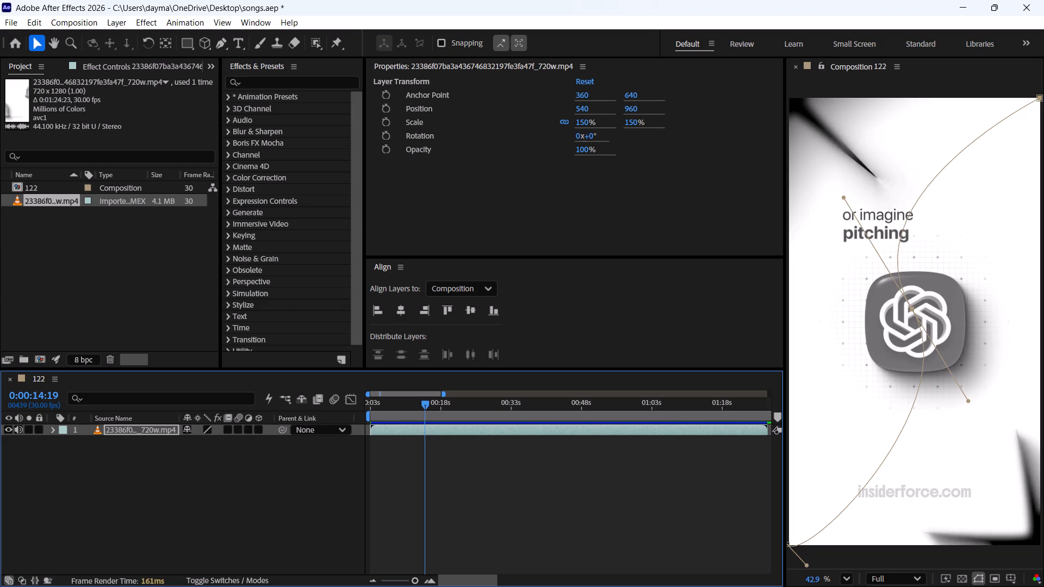
left_click(462, 419)
left_click(462, 427)
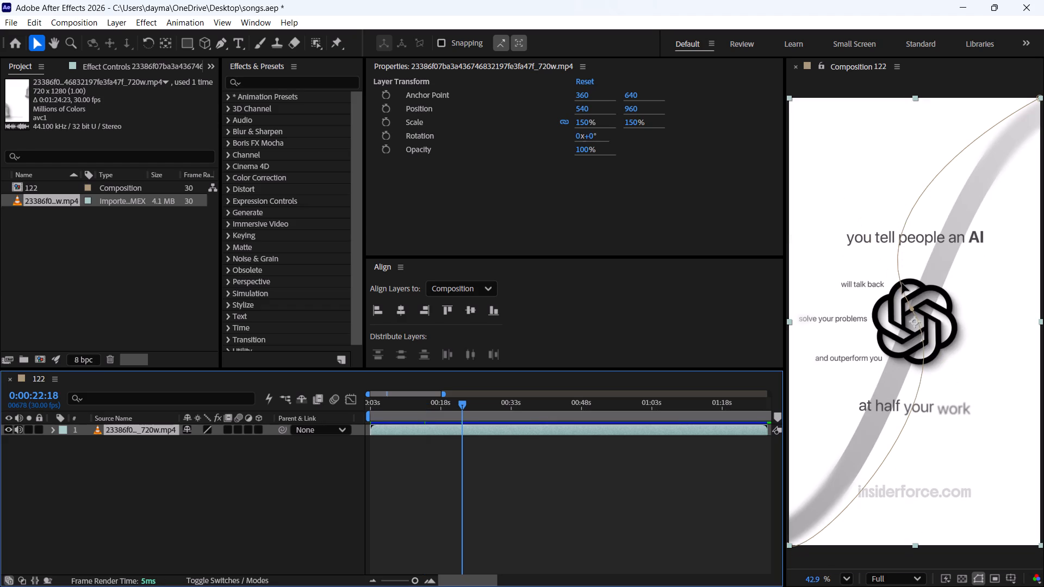
left_click(898, 280)
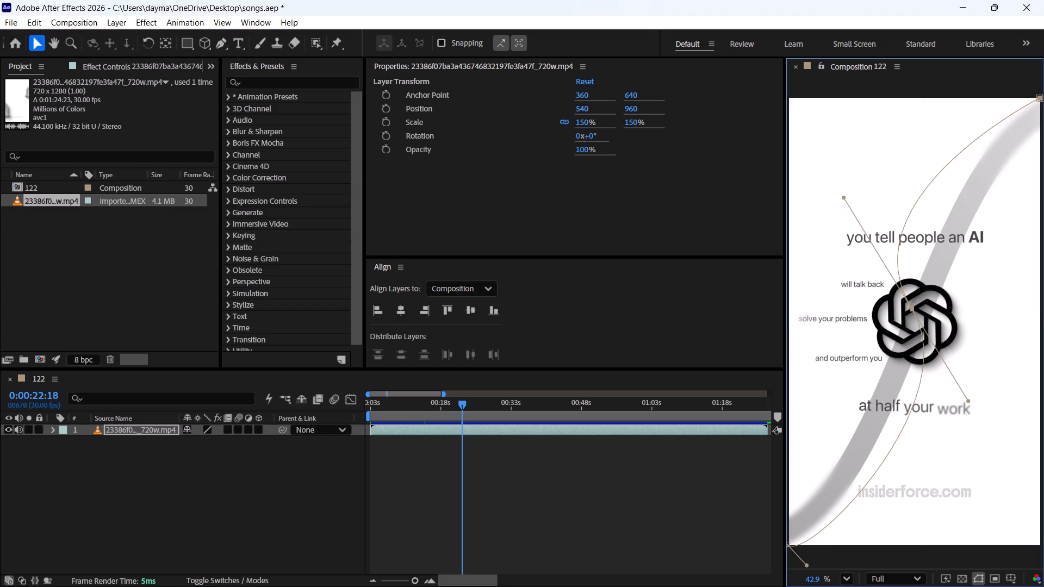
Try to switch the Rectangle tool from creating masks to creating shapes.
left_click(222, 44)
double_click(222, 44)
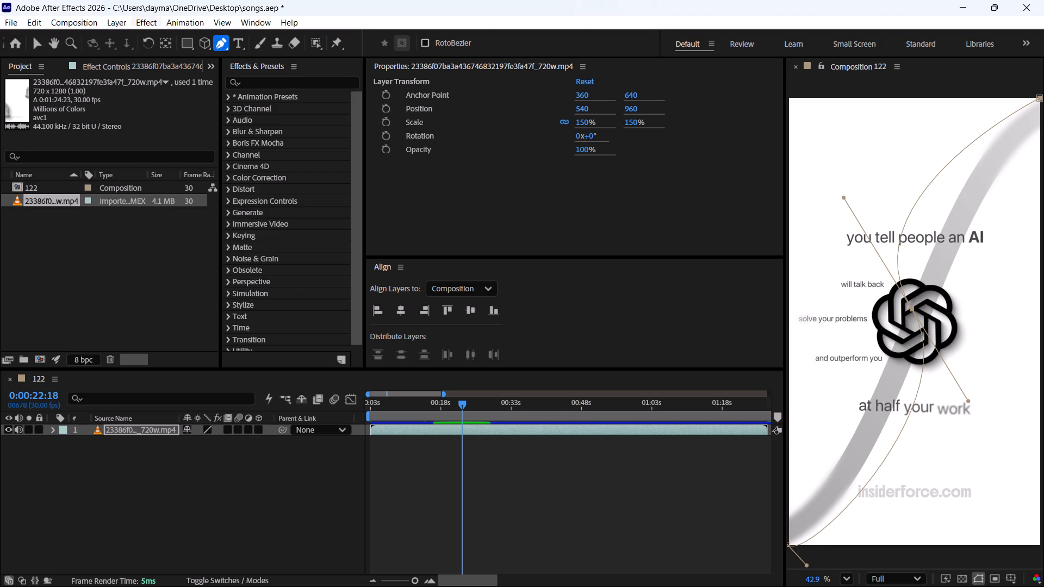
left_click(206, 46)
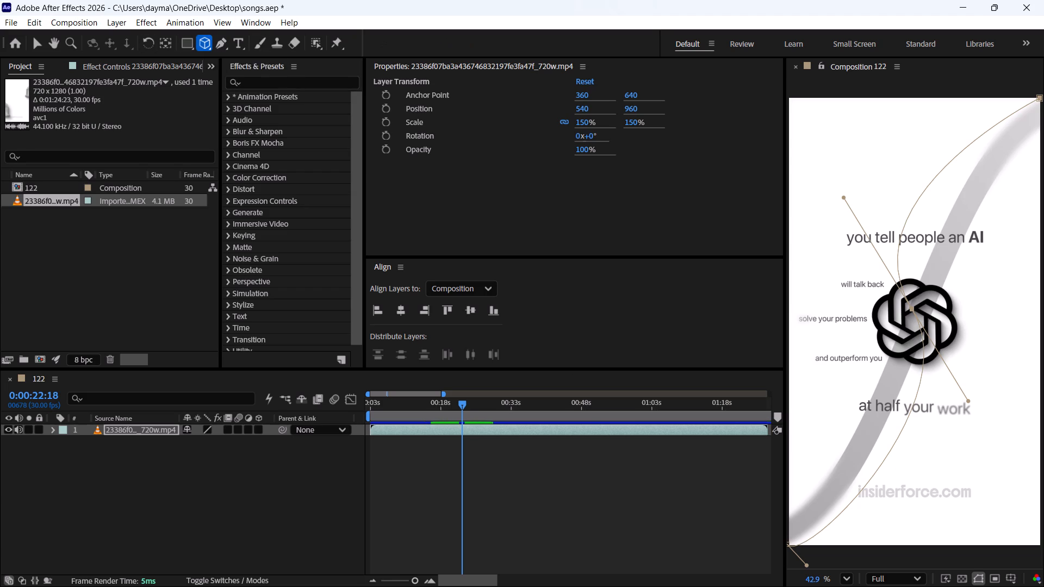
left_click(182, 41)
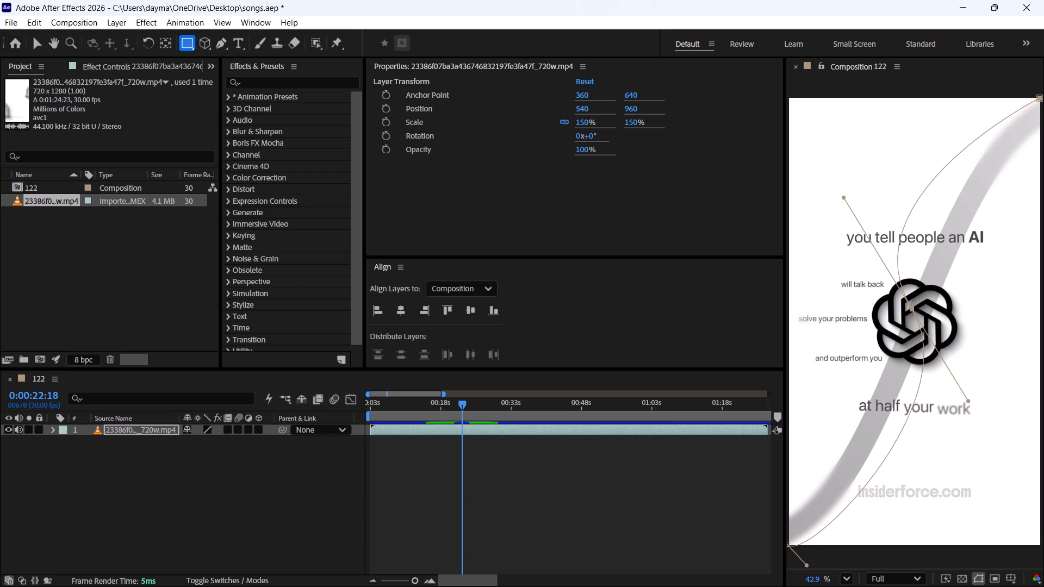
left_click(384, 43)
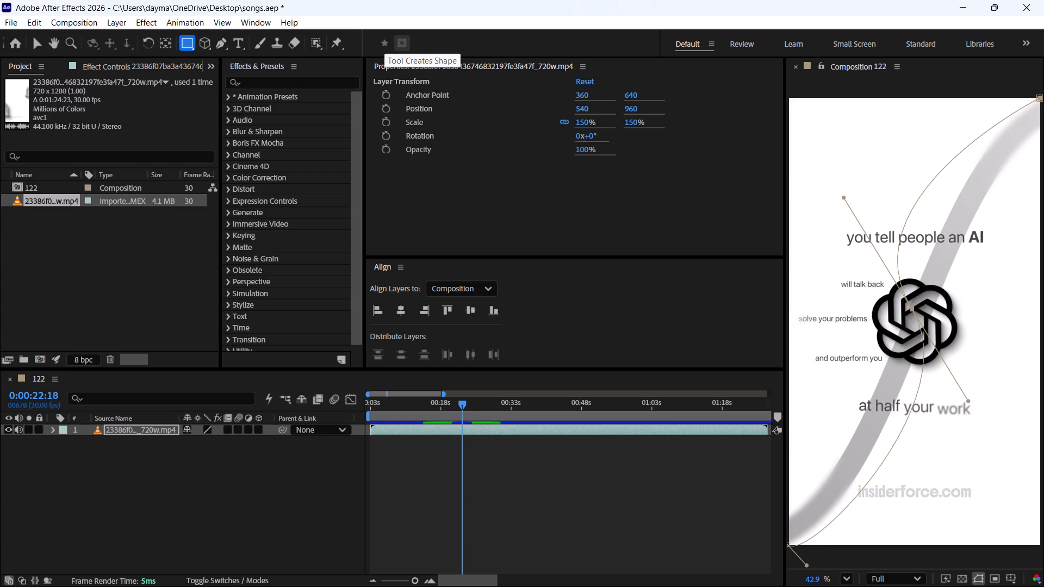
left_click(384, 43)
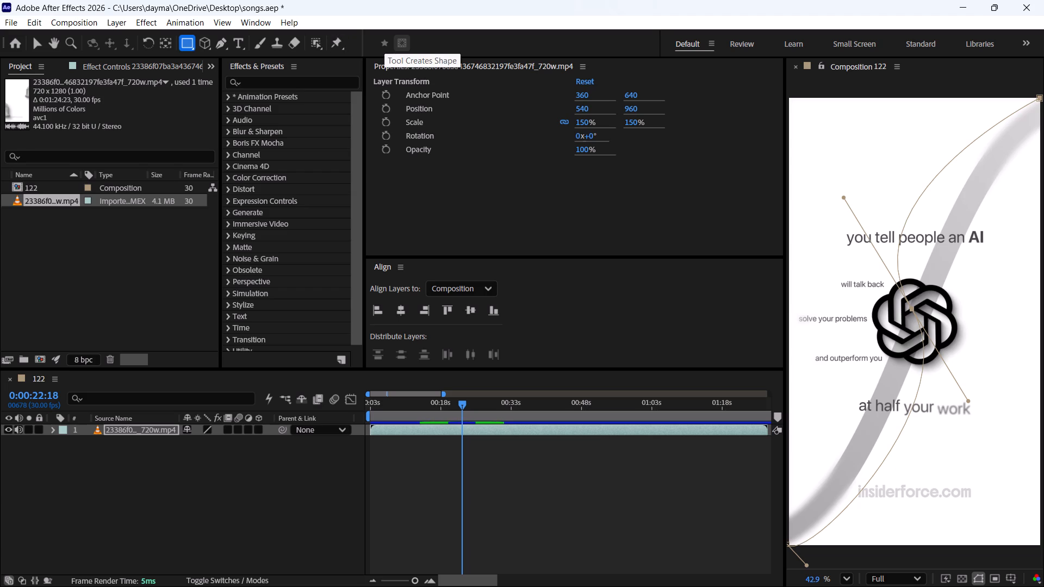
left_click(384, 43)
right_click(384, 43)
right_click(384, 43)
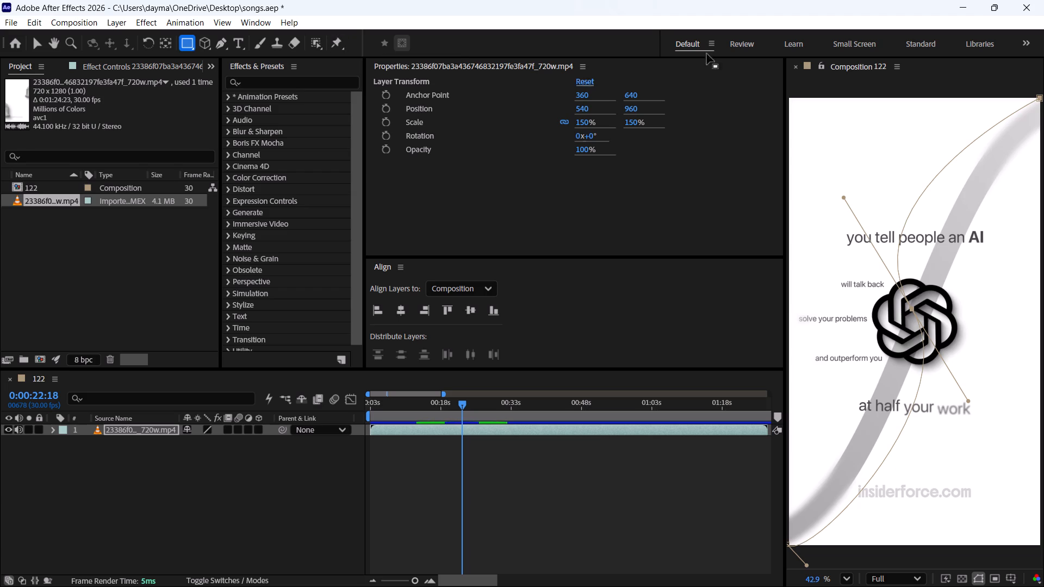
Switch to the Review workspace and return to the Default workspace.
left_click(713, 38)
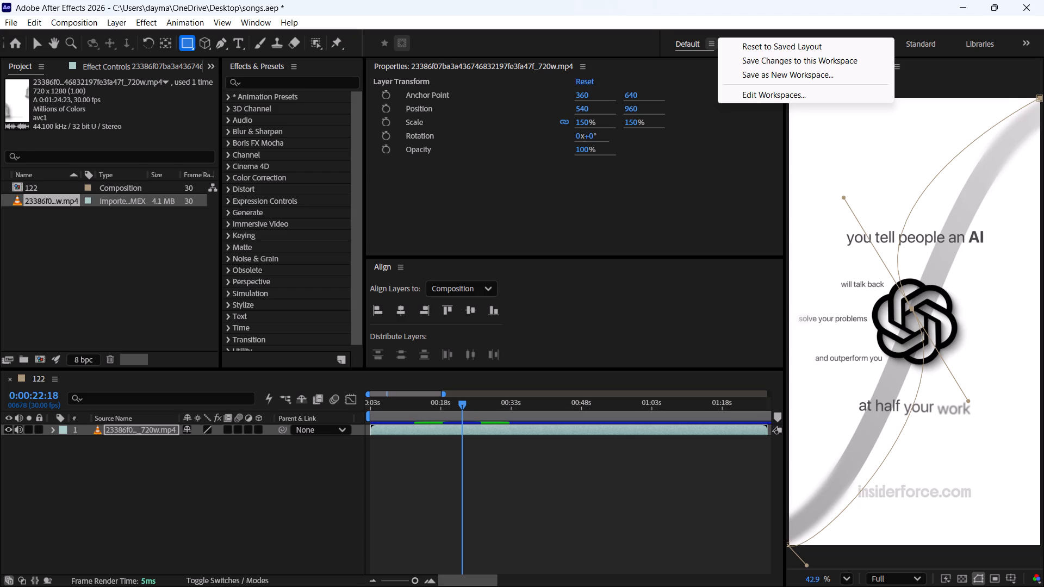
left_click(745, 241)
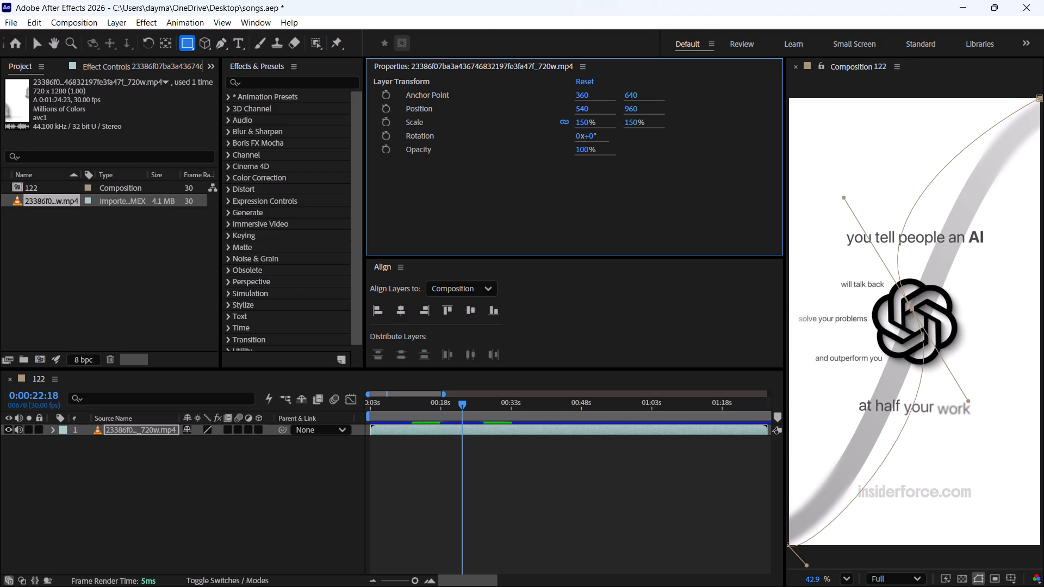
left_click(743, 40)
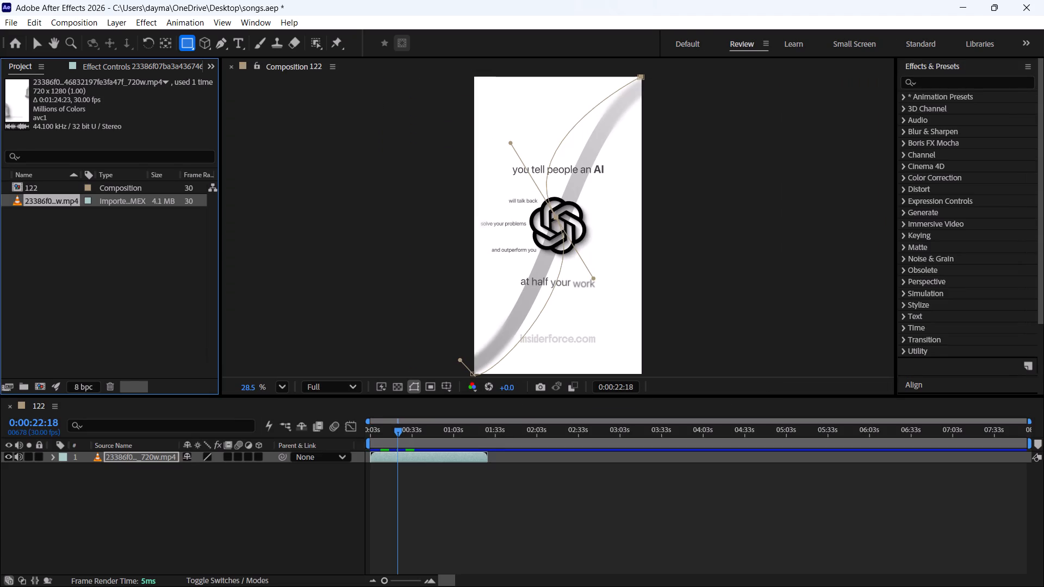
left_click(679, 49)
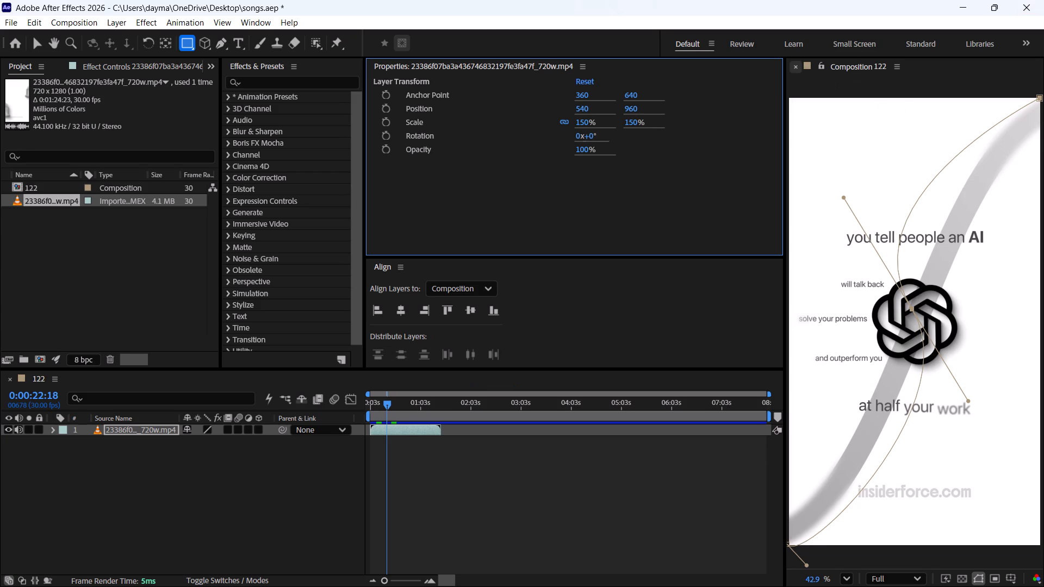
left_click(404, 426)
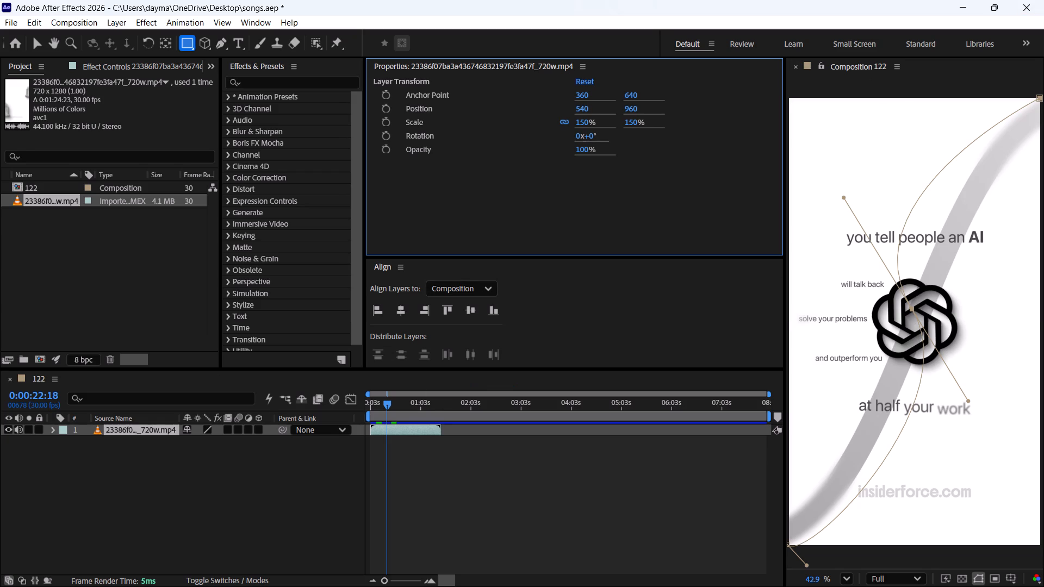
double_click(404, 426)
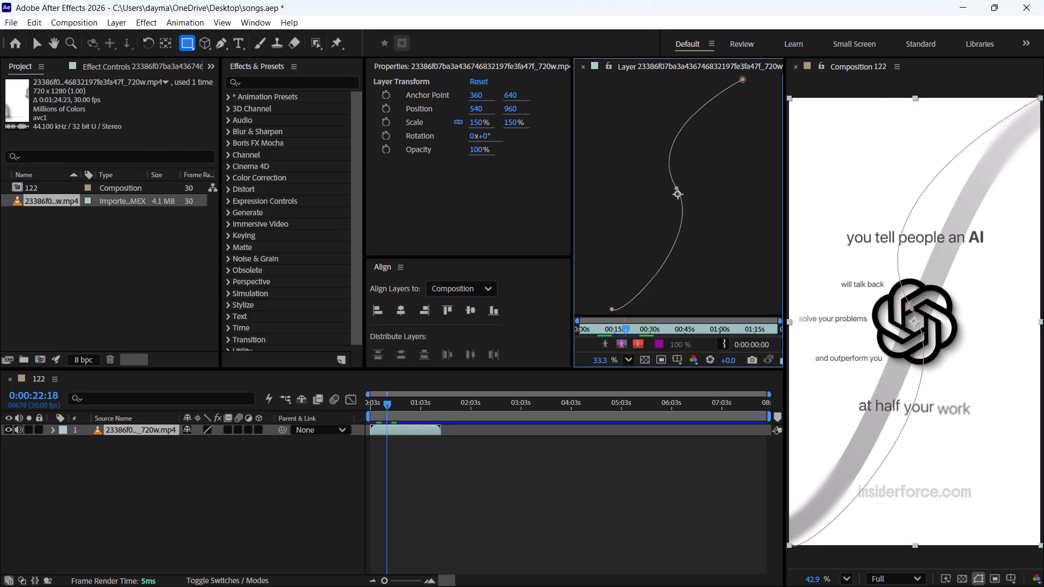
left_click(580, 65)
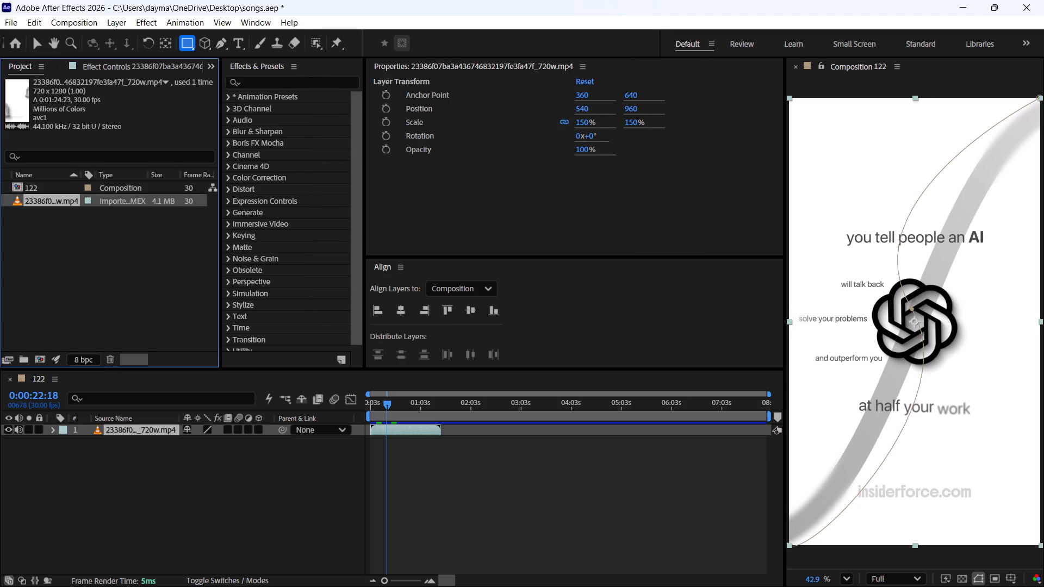
Activate the Pen tool and hide the reference video layer in composition 122.
left_click(220, 40)
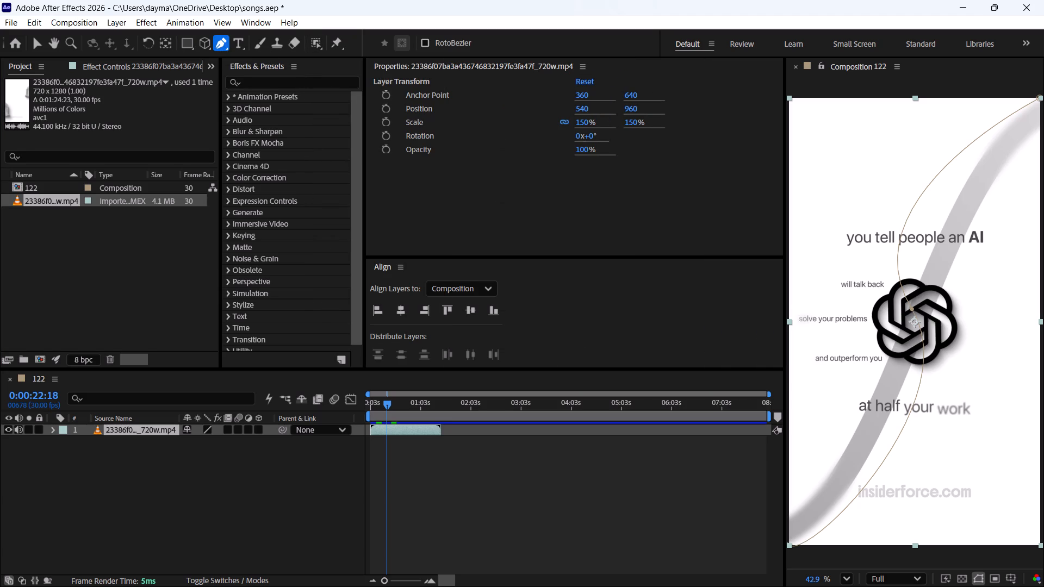
double_click(222, 43)
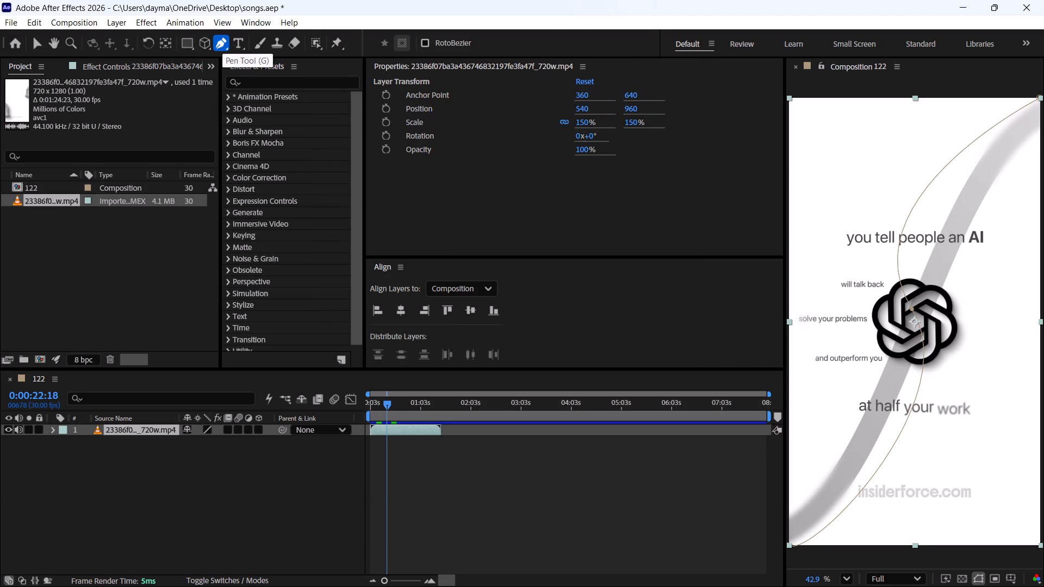
double_click(222, 43)
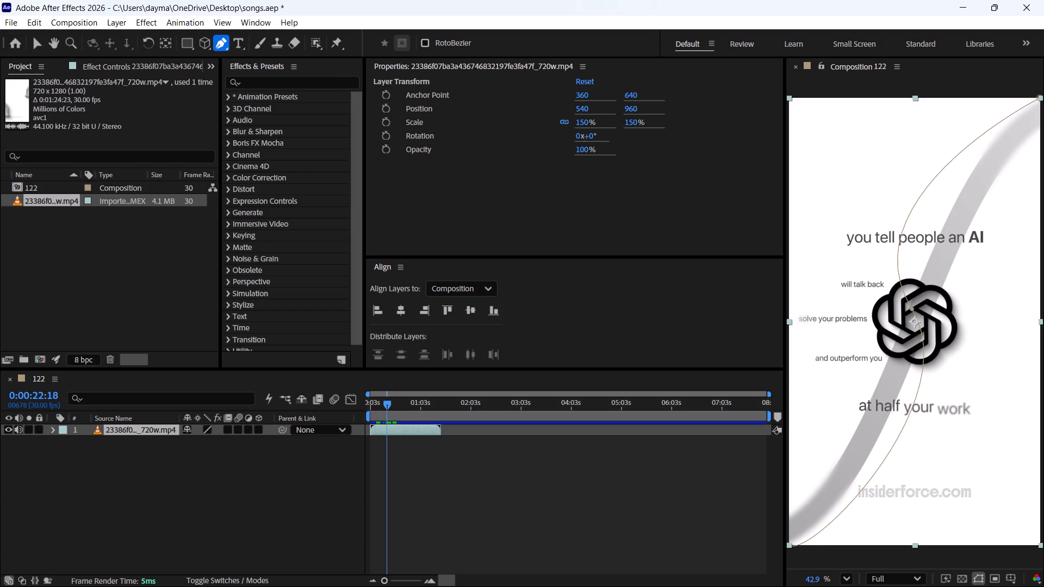
left_click(11, 430)
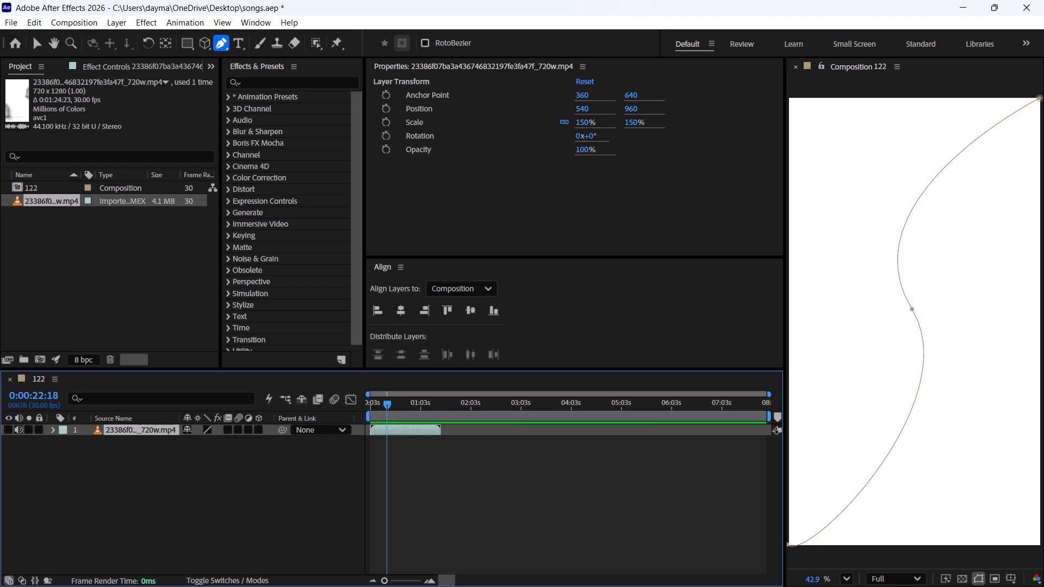
key("Return")
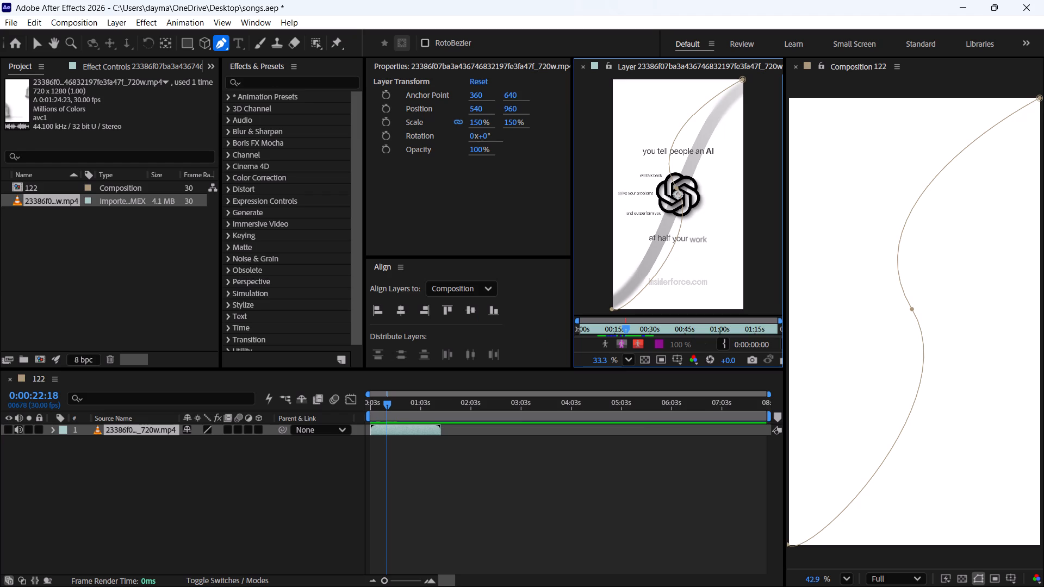
left_click(582, 65)
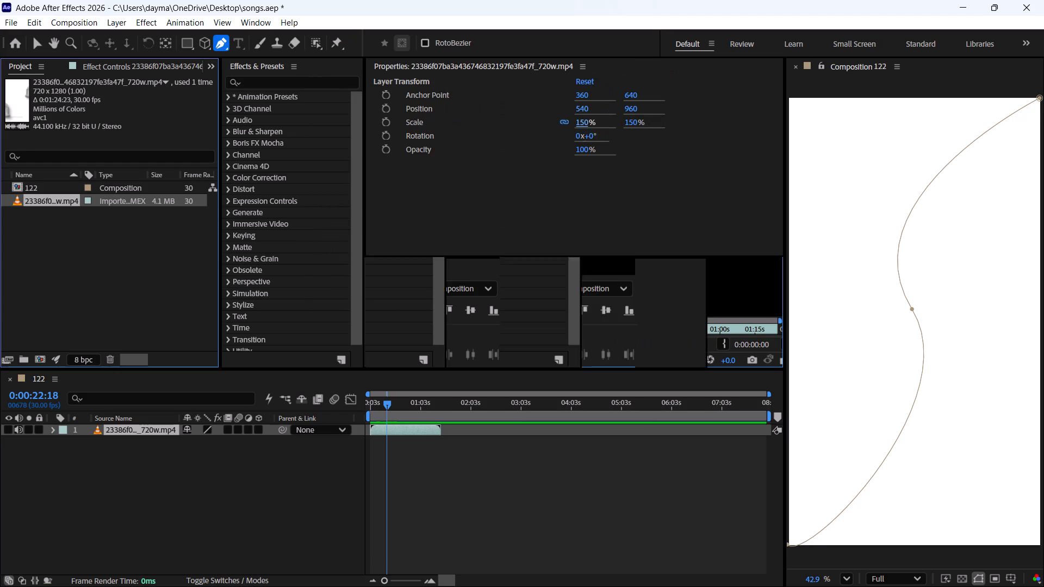
Move the current time to the composition's start at 0:00:03:01 and preview playback with the video layer hidden.
key("space")
key("space")
key("space")
key("space")
key("space")
key("space")
key("space")
key("space")
key("space")
key("space")
key("space")
key("space")
key("space")
key("space")
key("space")
key("space")
key("space")
key("space")
left_click_drag(385, 410, 358, 409)
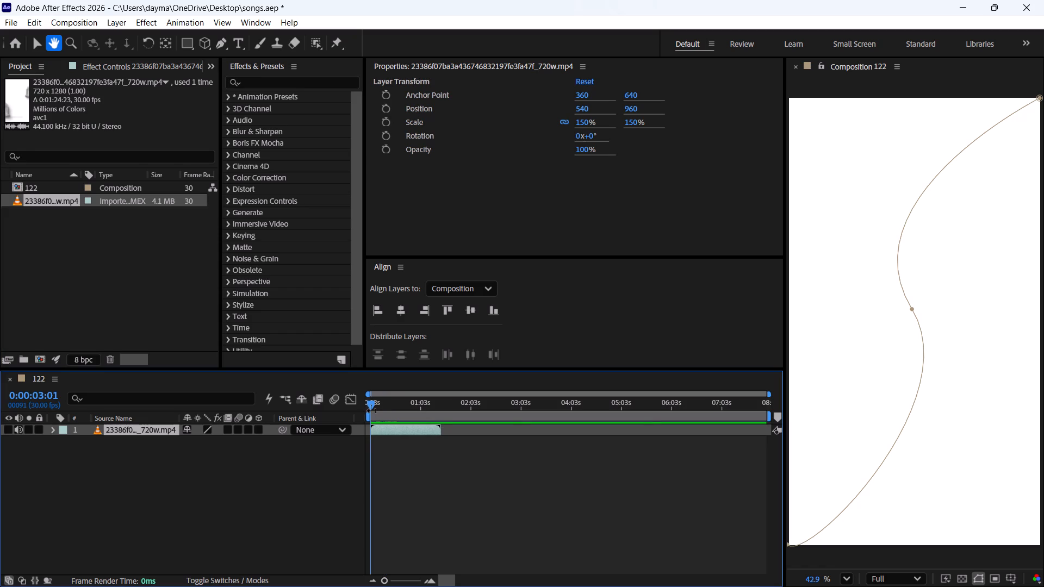
key("space")
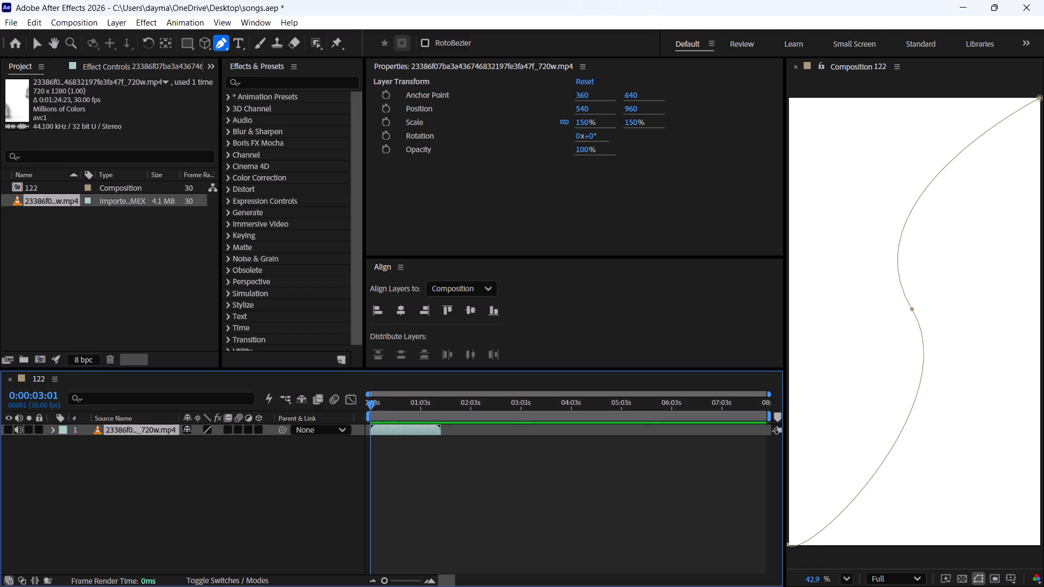
key("space")
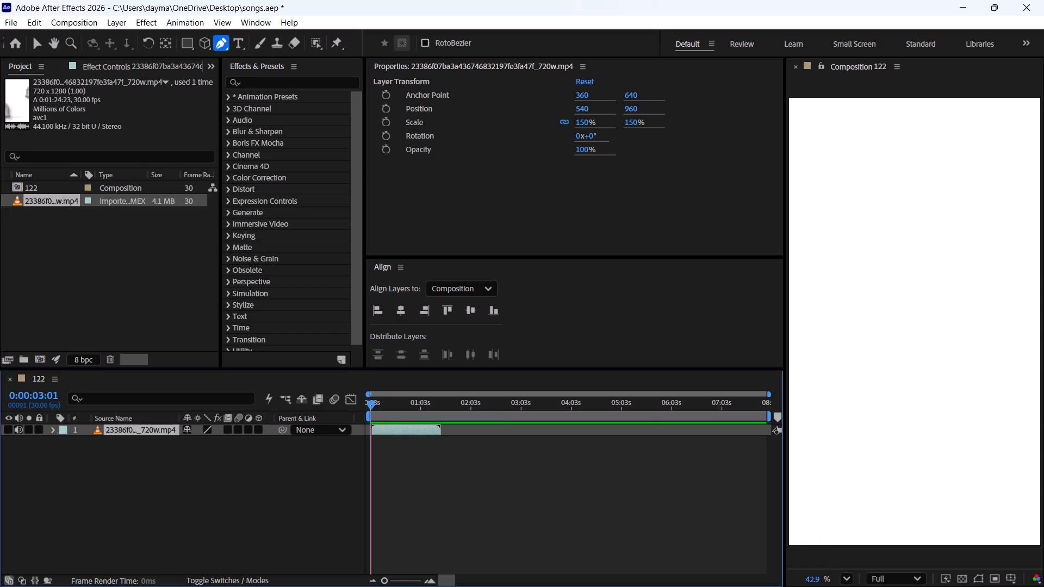
key("space")
End the work area where the reference video layer ends and trim composition 122 to that work area.
scroll(448, 476, "up", 8)
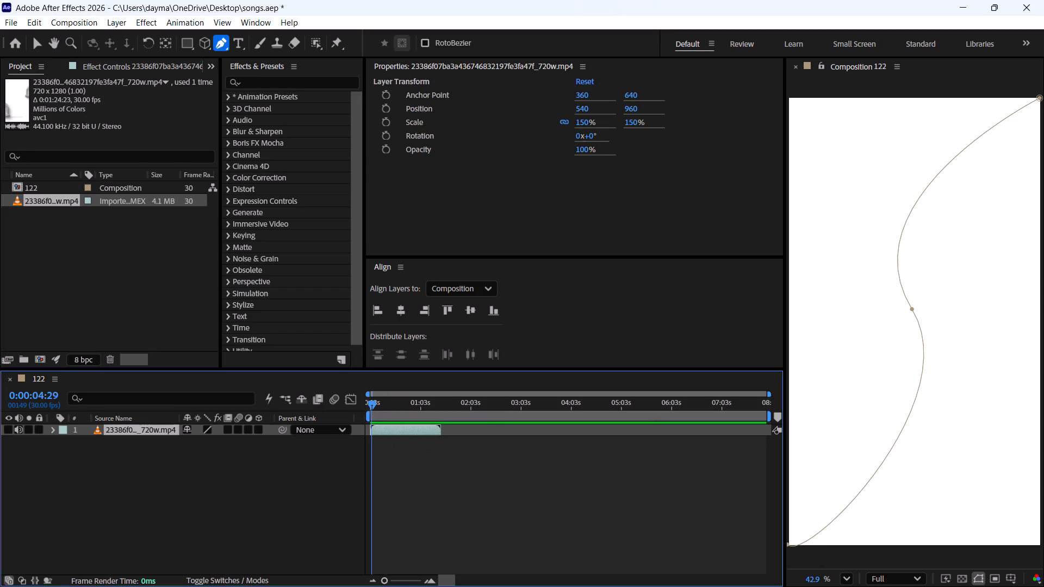
left_click_drag(394, 582, 397, 580)
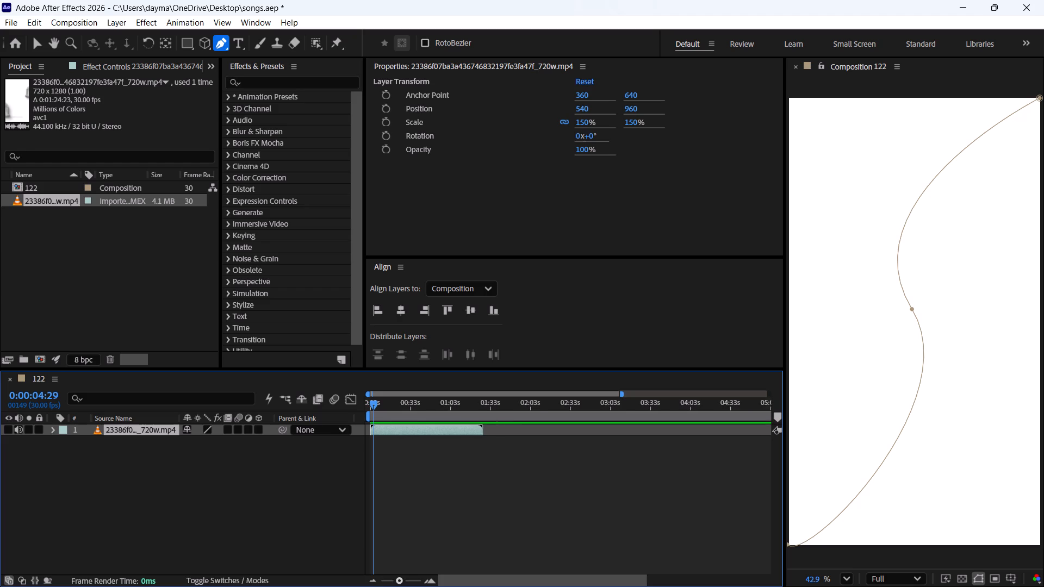
left_click_drag(397, 580, 415, 577)
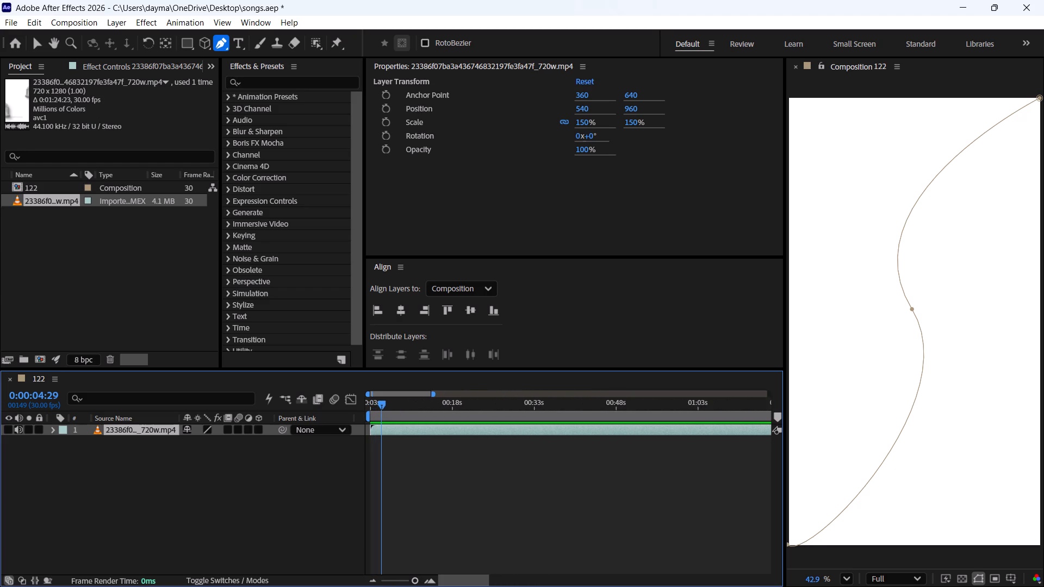
left_click_drag(433, 396, 563, 409)
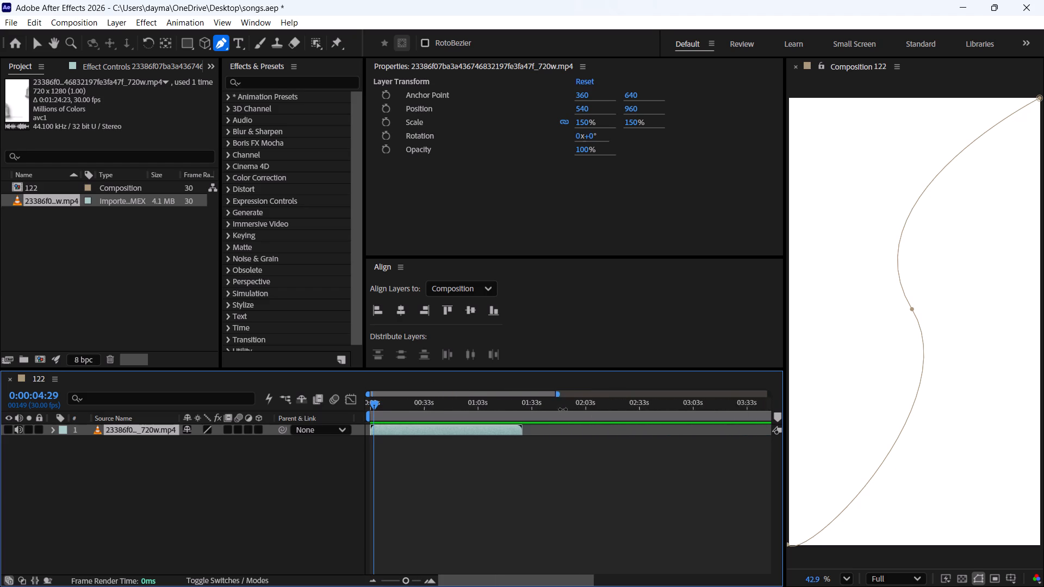
left_click_drag(563, 409, 341, 390)
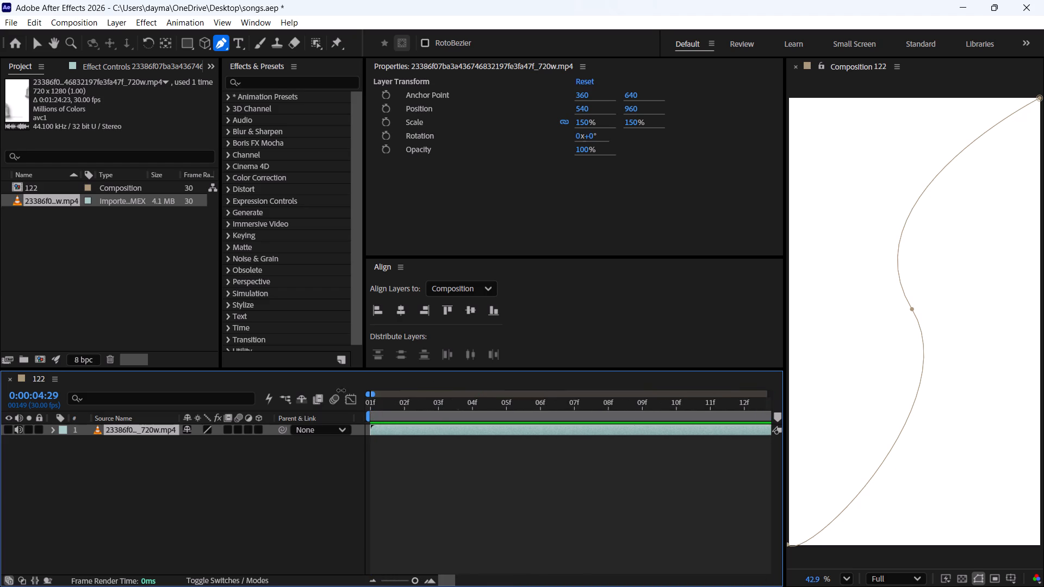
left_click_drag(341, 390, 459, 405)
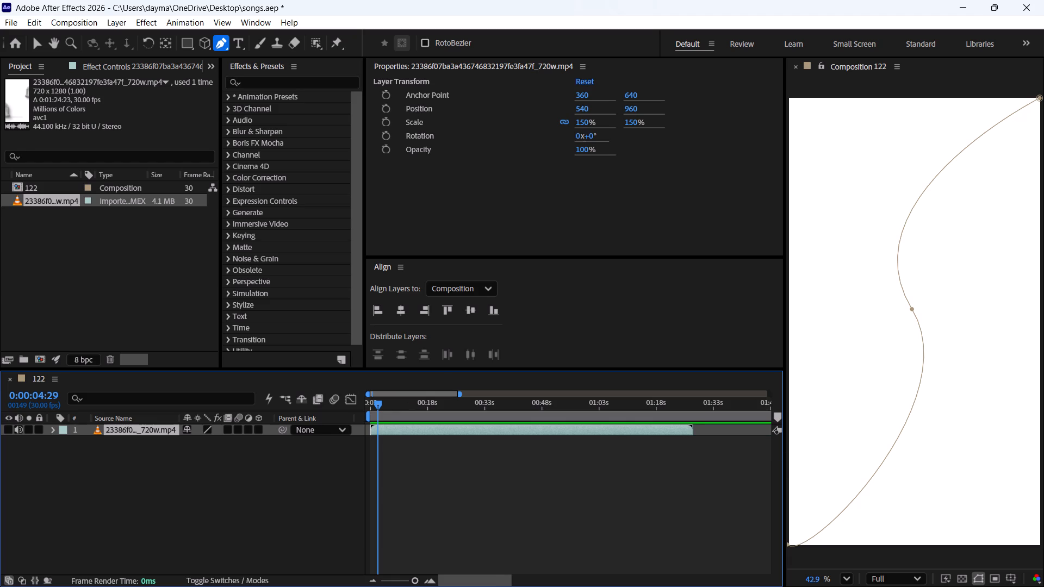
left_click_drag(464, 578, 766, 586)
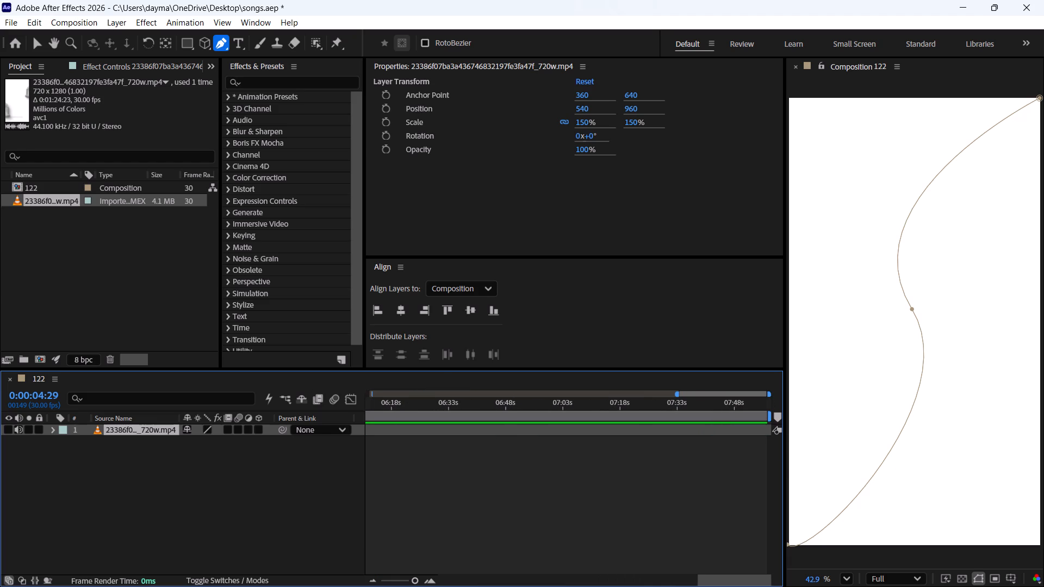
left_click_drag(770, 416, 591, 404)
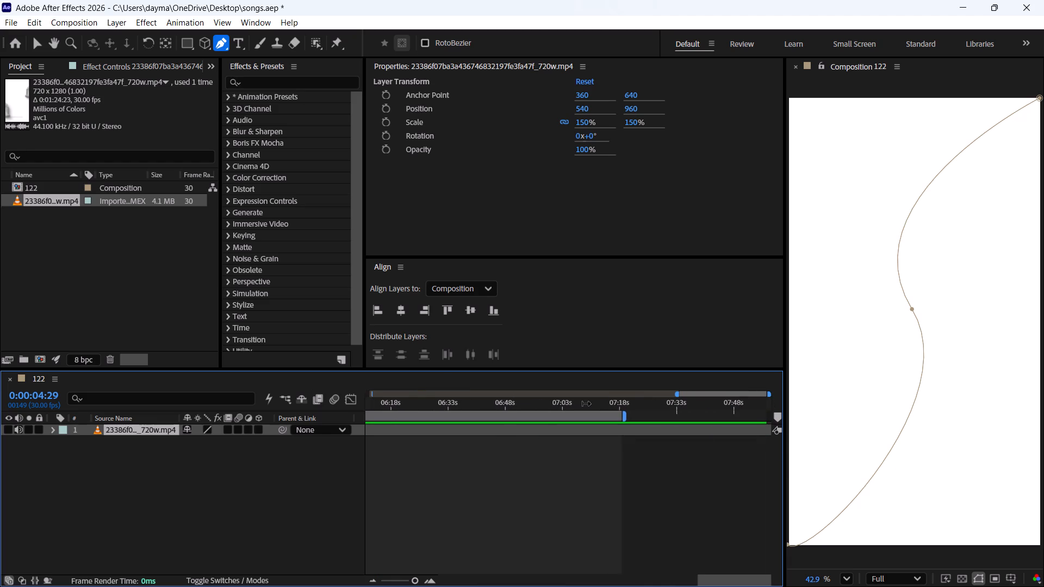
left_click_drag(591, 404, 698, 431)
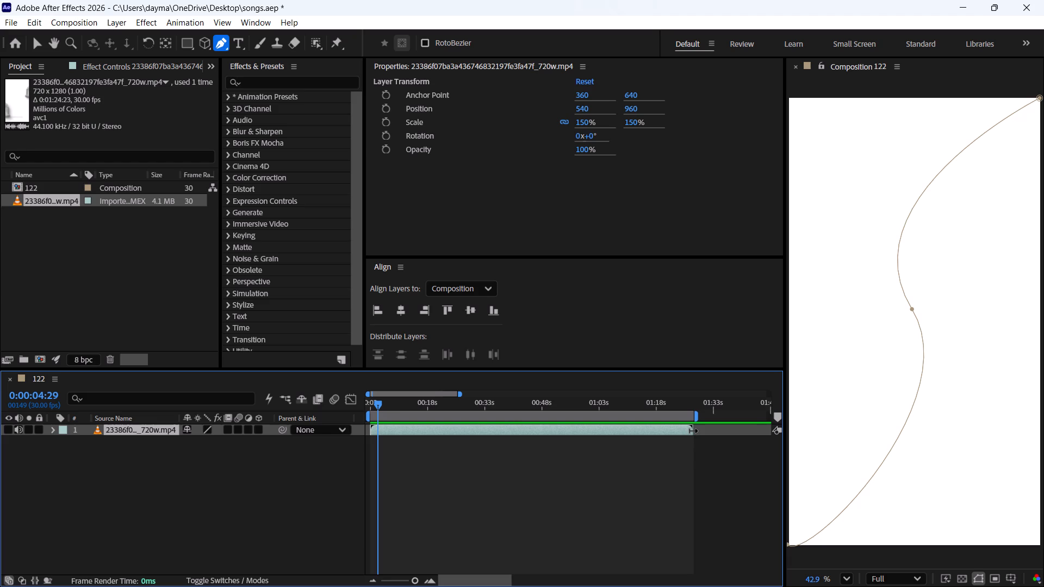
left_click_drag(698, 431, 696, 431)
right_click(675, 415)
left_click(712, 447)
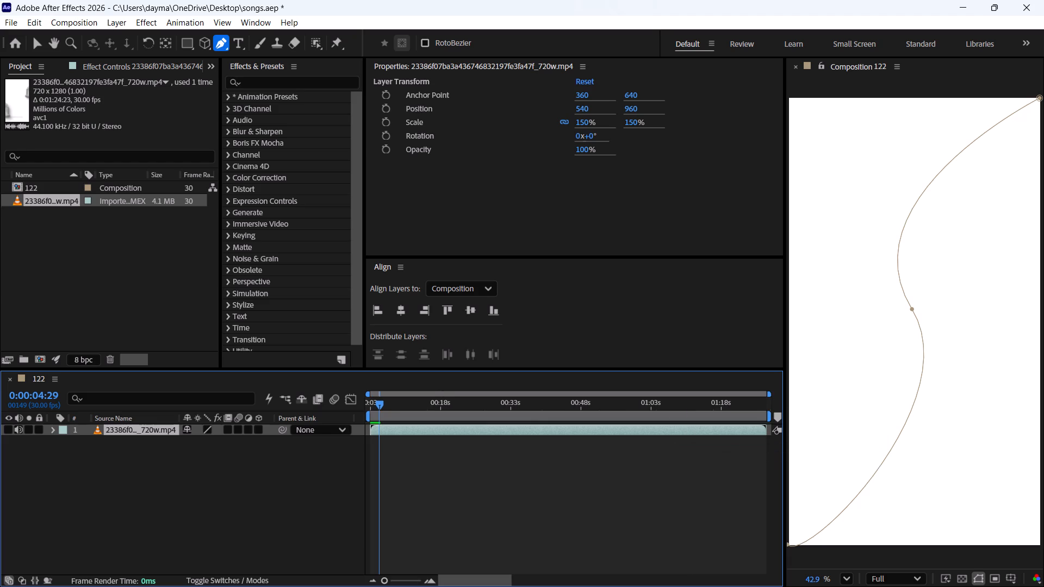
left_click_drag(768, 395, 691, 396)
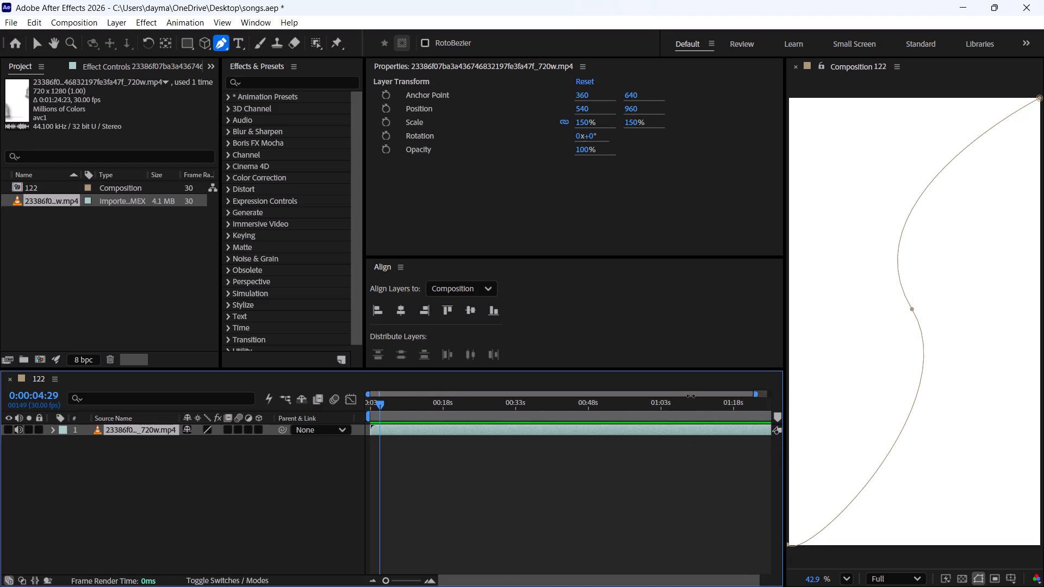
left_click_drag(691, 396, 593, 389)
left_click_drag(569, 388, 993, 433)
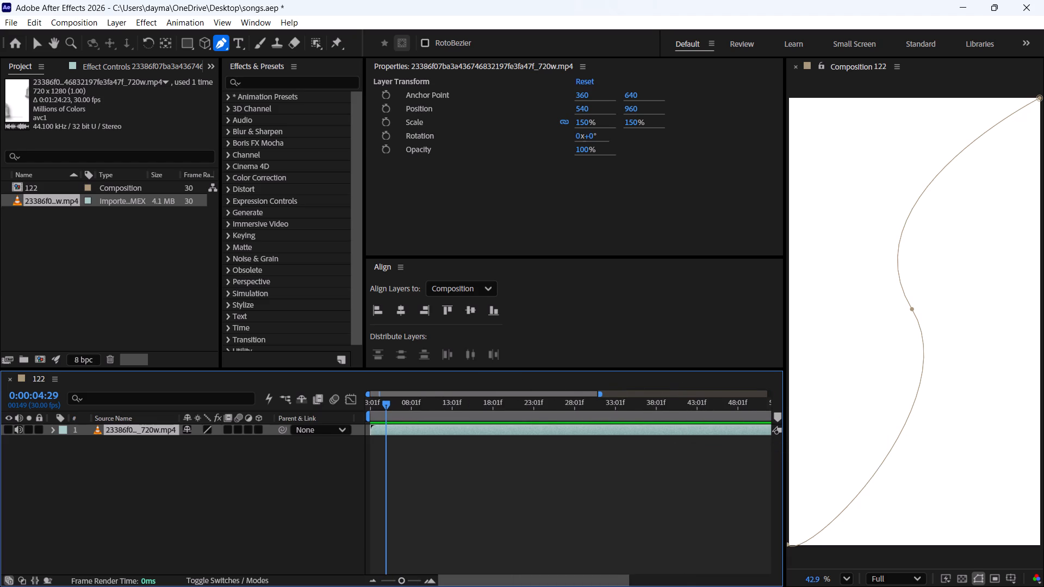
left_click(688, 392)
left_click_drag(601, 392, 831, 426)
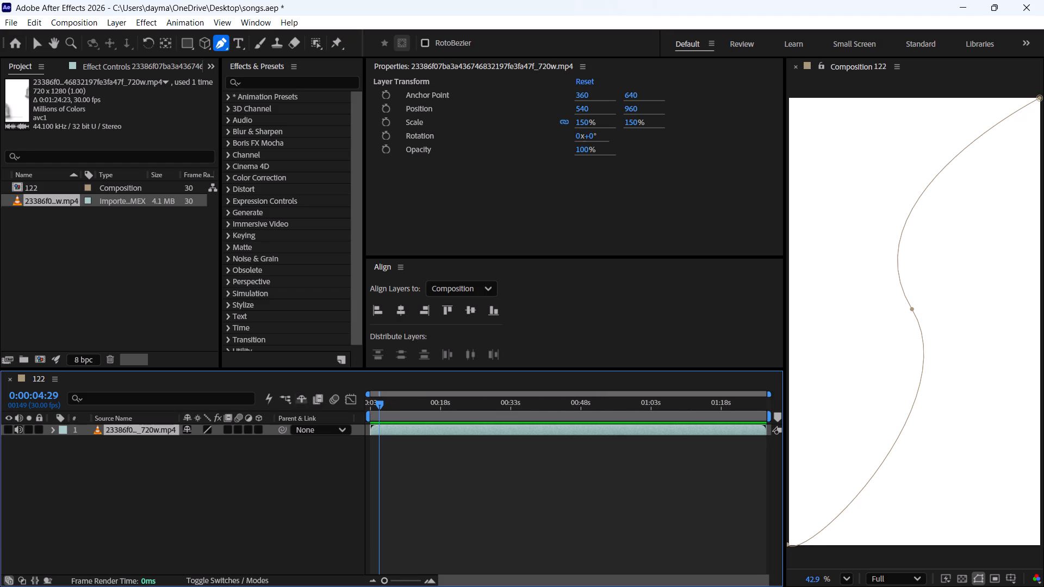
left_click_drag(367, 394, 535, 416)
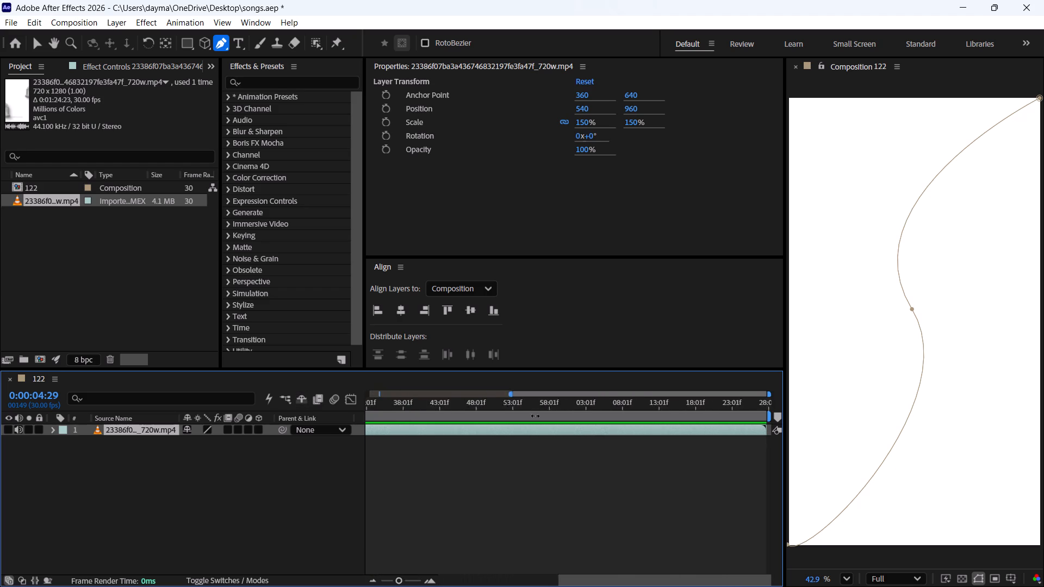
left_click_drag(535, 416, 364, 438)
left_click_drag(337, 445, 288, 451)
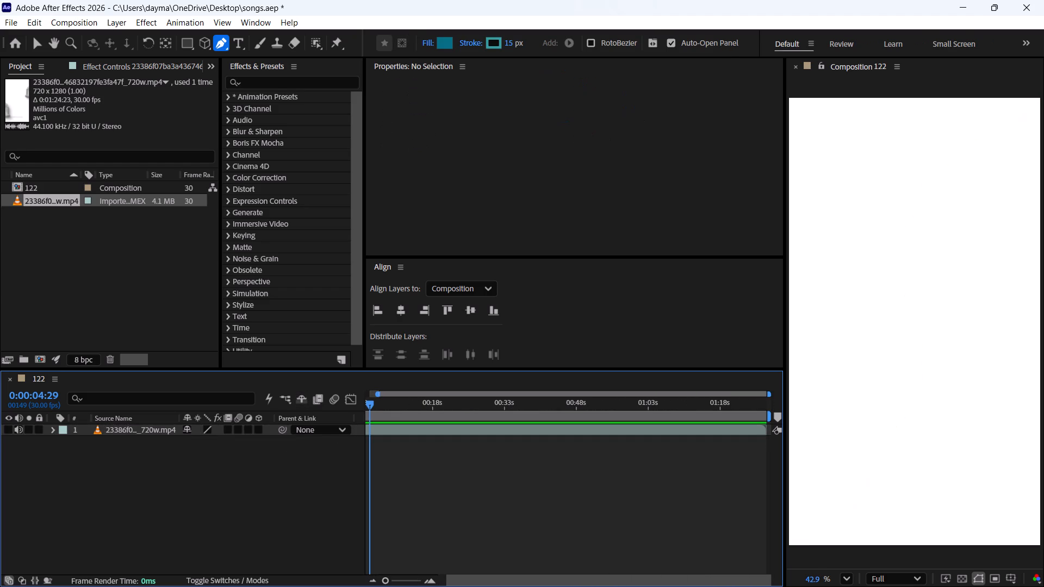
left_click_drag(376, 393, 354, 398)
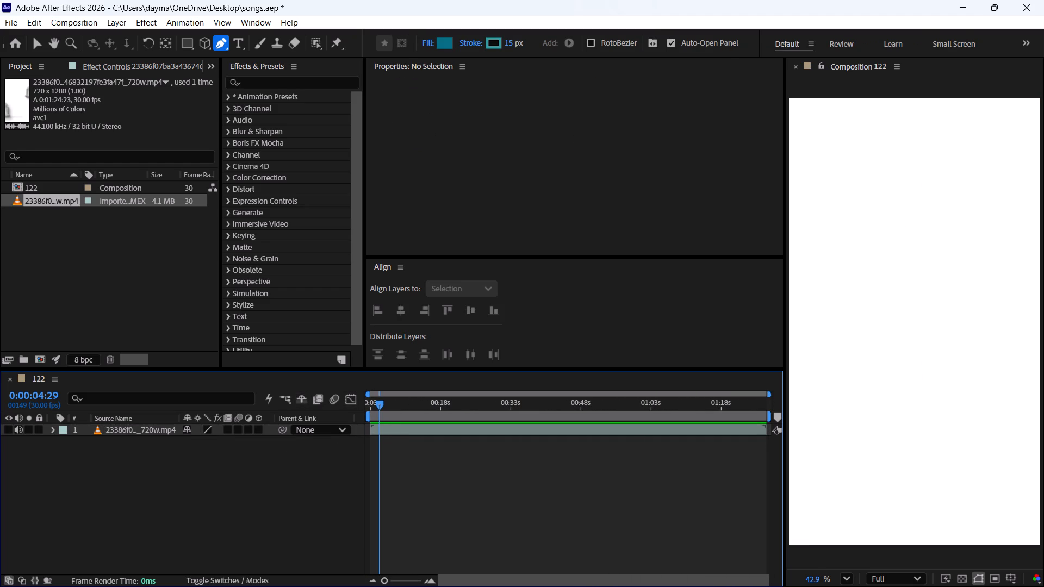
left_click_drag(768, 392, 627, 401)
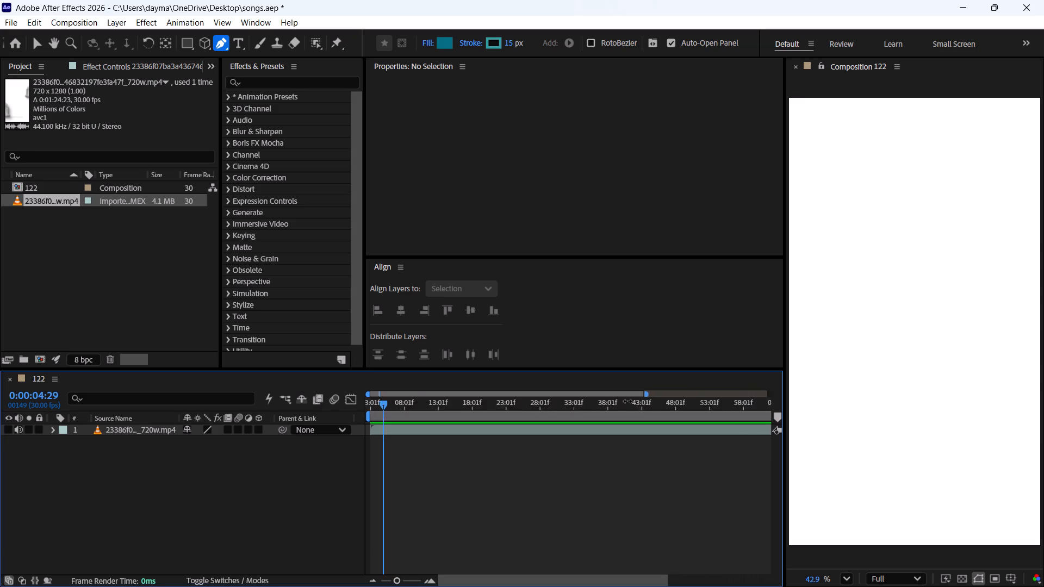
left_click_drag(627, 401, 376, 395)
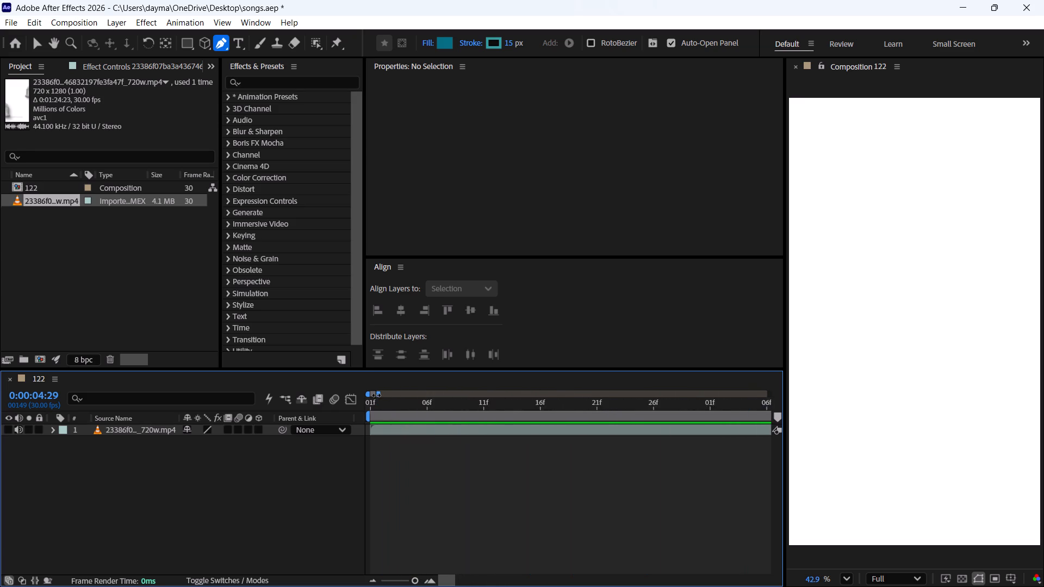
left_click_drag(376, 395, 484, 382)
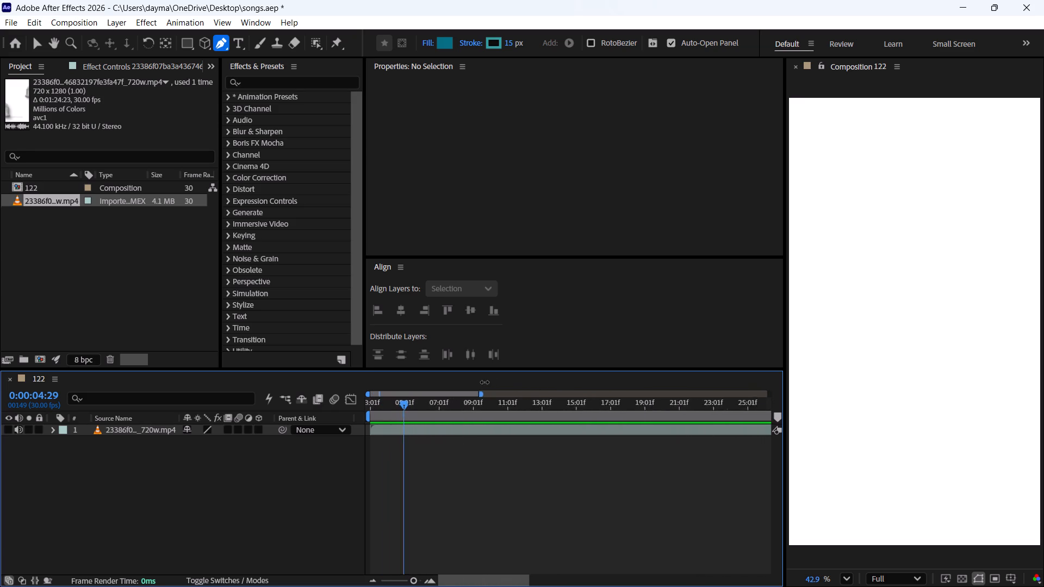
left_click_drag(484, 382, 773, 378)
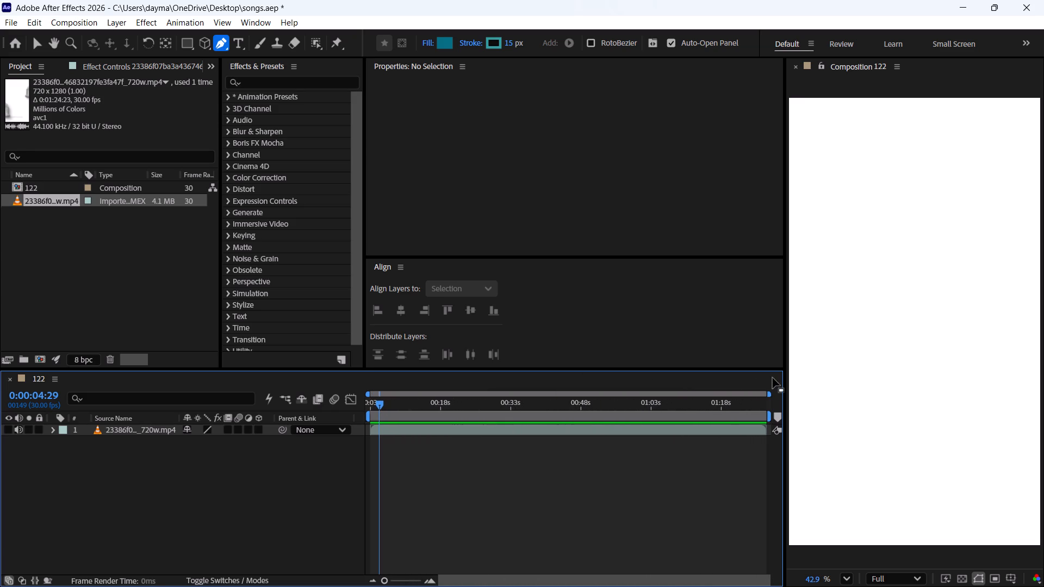
Preview the trimmed composition 122 twice from its start at 0:00:03:01.
left_click_drag(377, 407, 351, 409)
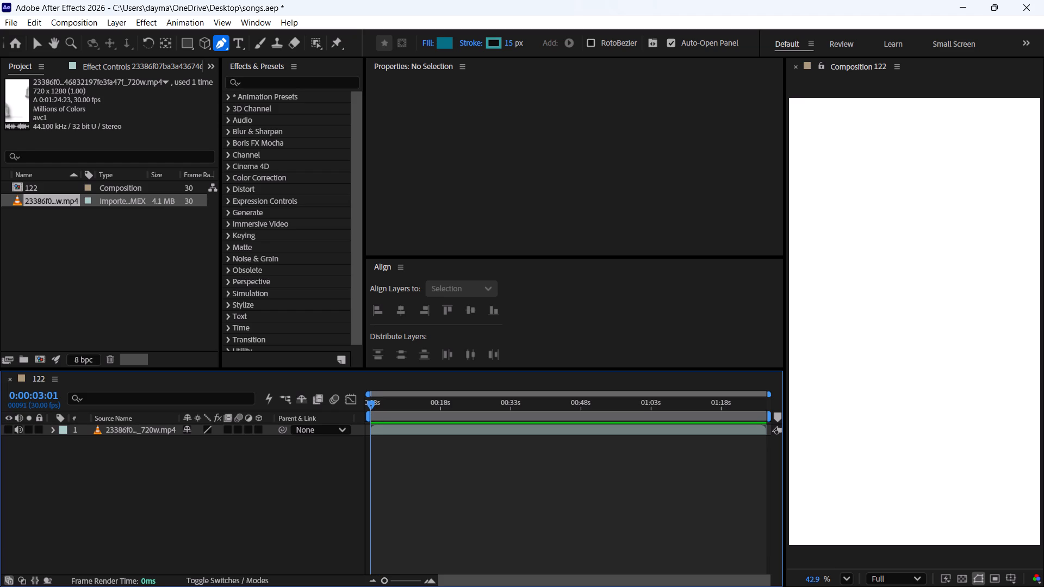
key("space")
key("space")
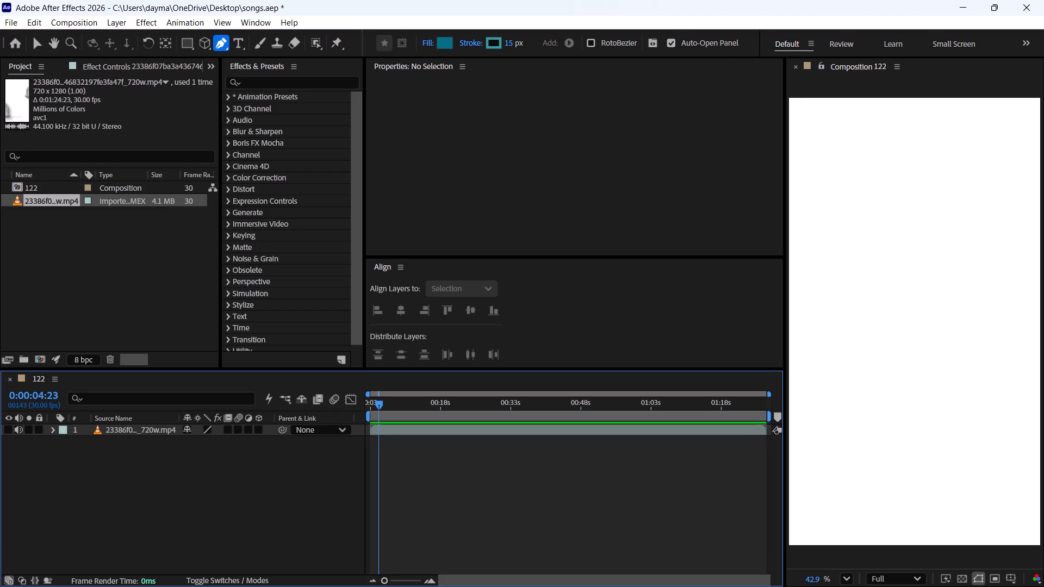
left_click_drag(376, 406, 357, 408)
key("space")
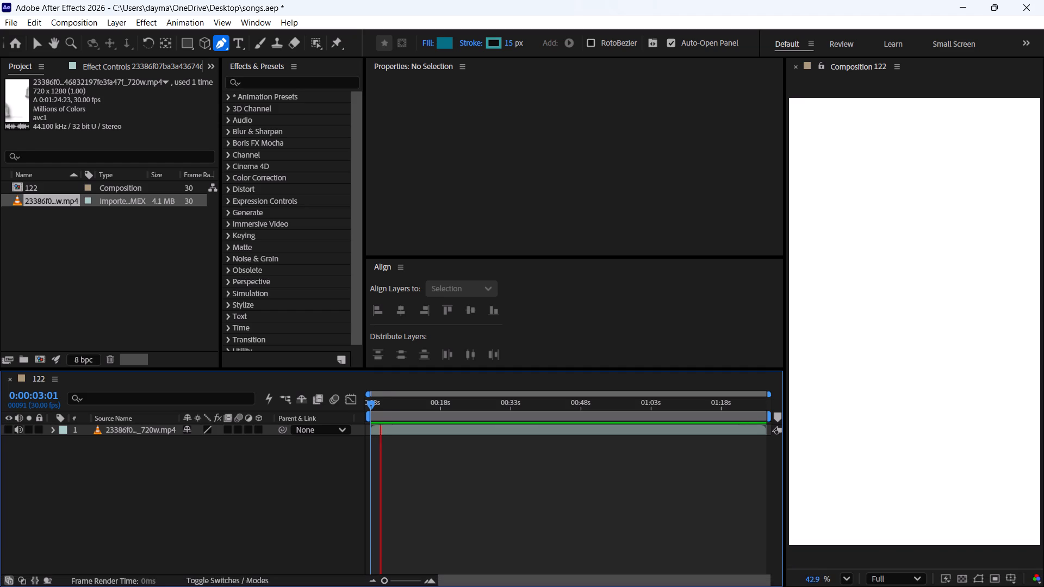
key("space")
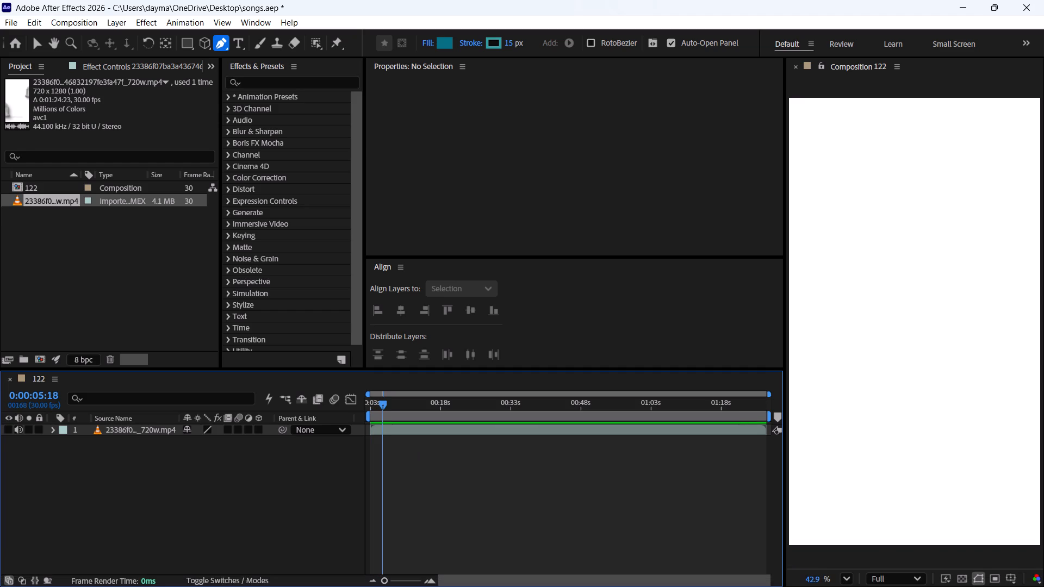
Return the current time to the start of composition 122 at 0:00:03:01 and briefly preview playback.
left_click_drag(383, 402, 363, 402)
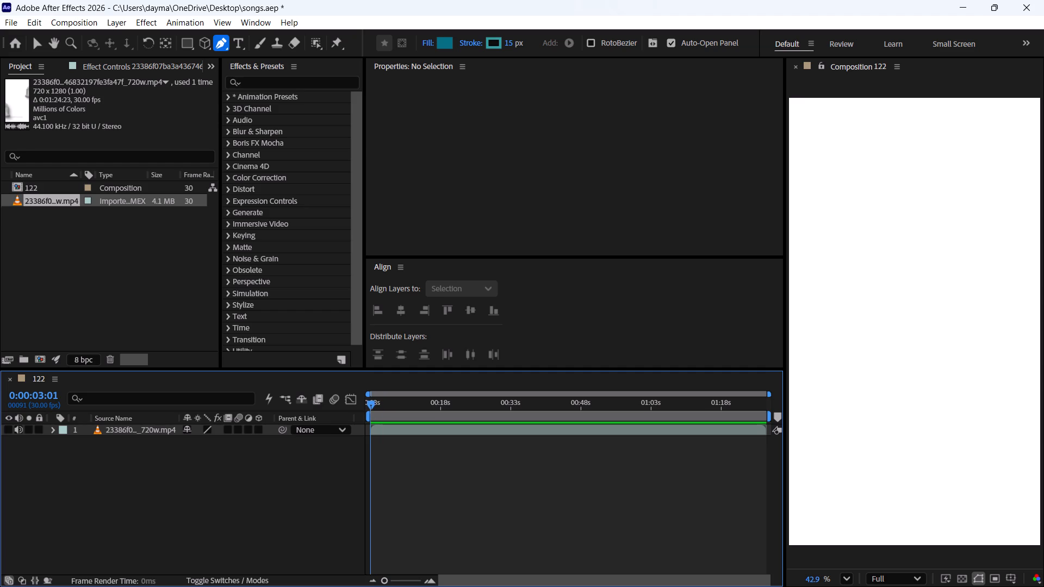
left_click_drag(363, 402, 356, 403)
key("space")
key("space")
left_click_drag(378, 404, 356, 405)
left_click_drag(378, 405, 322, 414)
left_click_drag(461, 579, 502, 570)
Import the rocket image Layer 0 from the Downloads folder into the project.
double_click(79, 241)
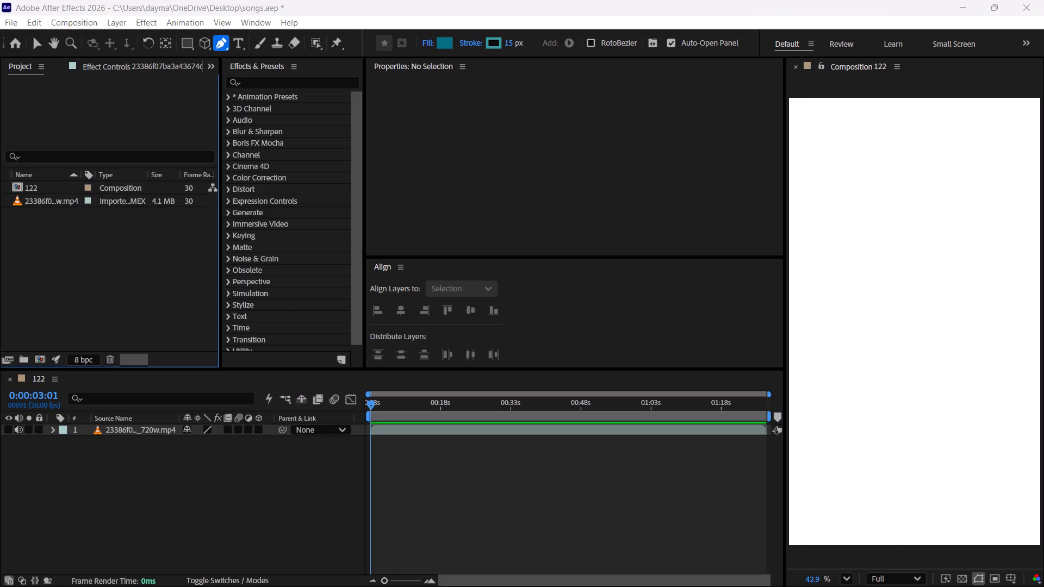
left_click(84, 176)
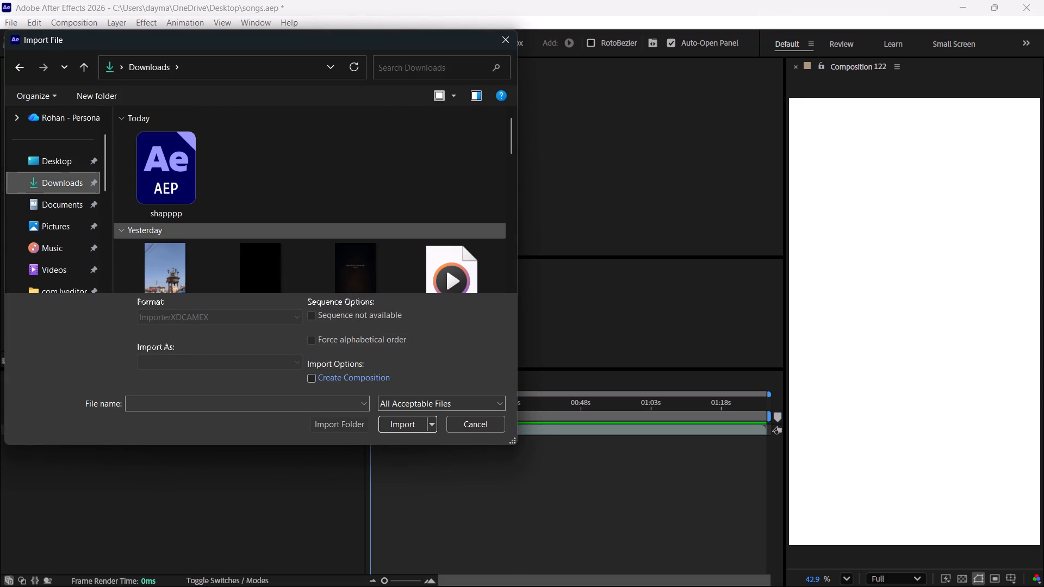
scroll(454, 234, "down", 3)
left_click(454, 235)
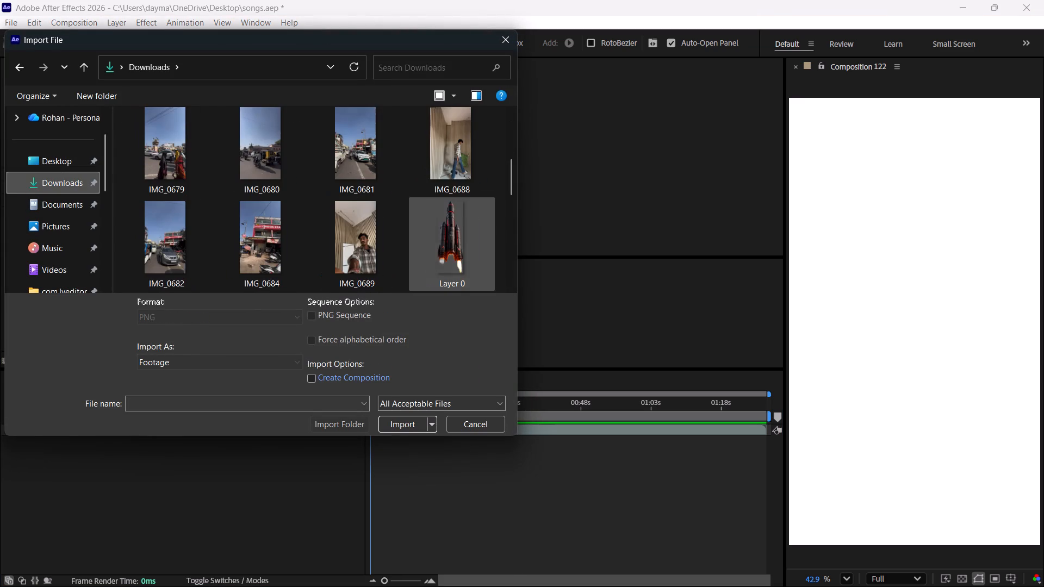
left_click(413, 415)
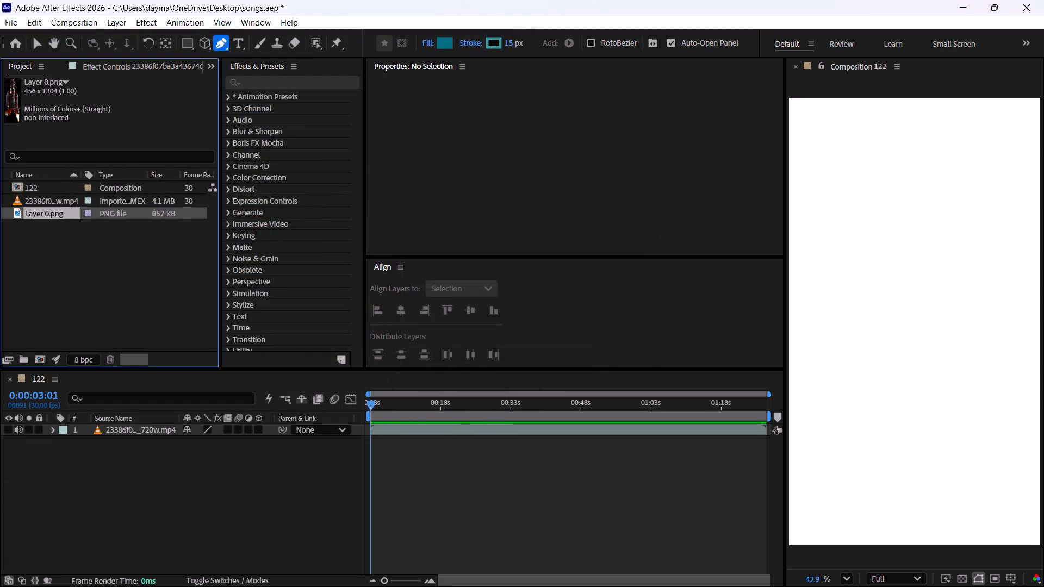
Add Layer 0.png to composition 122 above the video layer, in the frame's upper right at about 852, 520.
left_click_drag(48, 215, 970, 192)
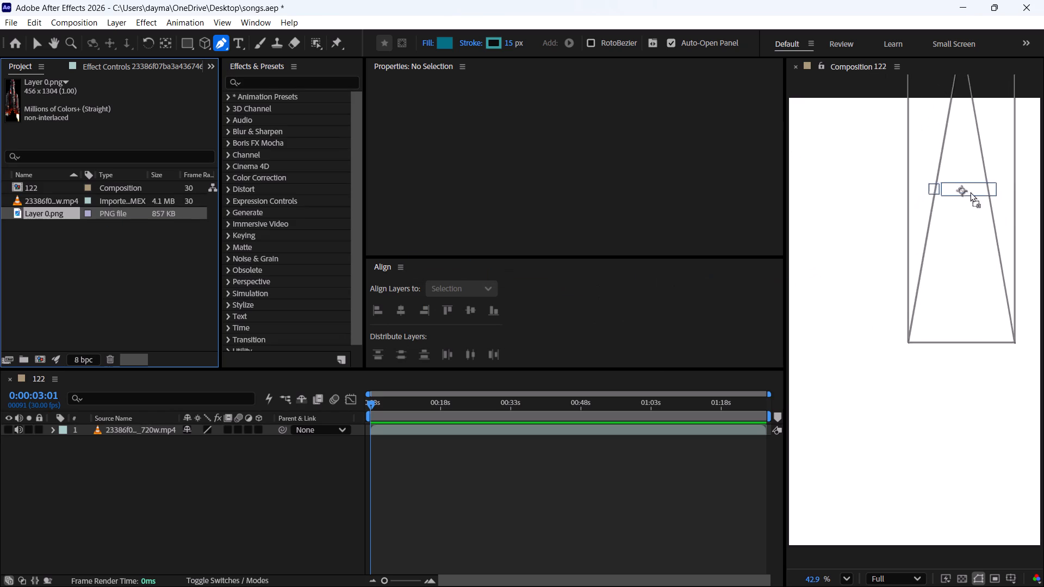
left_click_drag(970, 192, 991, 219)
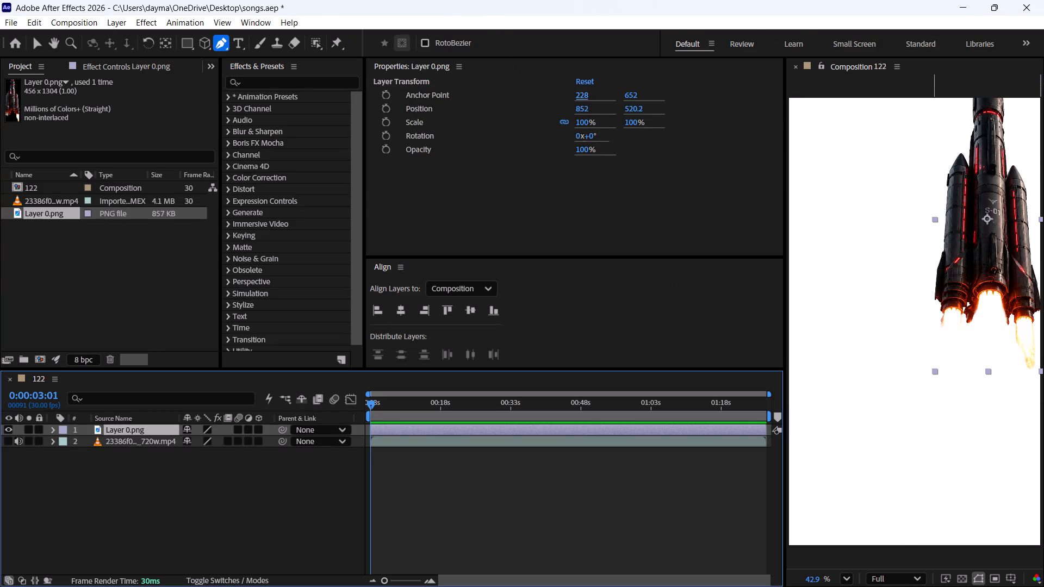
Scale the rocket layer uniformly to 60%.
left_click_drag(585, 127, 552, 132)
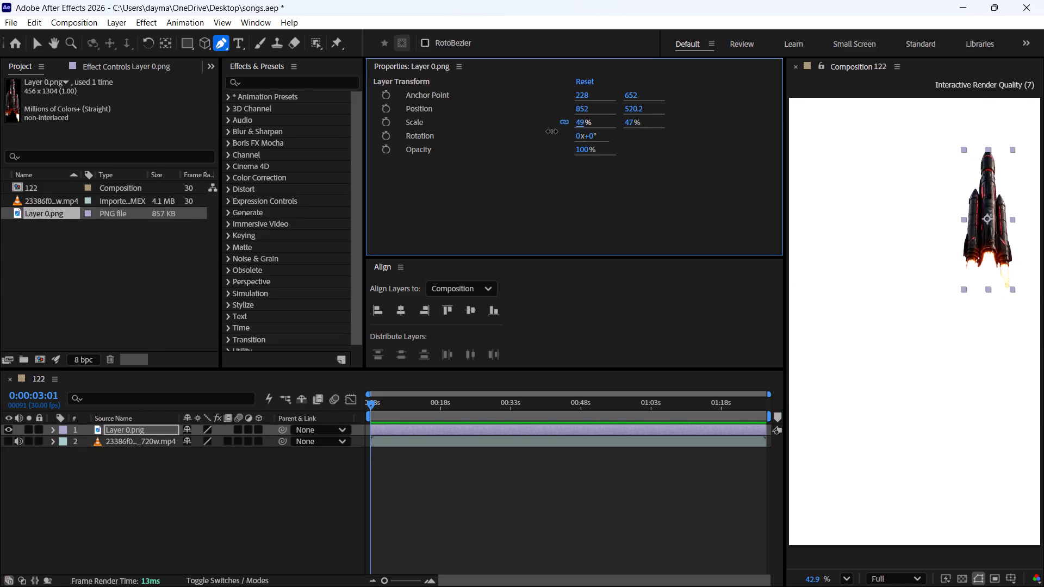
left_click_drag(552, 132, 553, 132)
left_click(585, 120)
type("60")
key("Return")
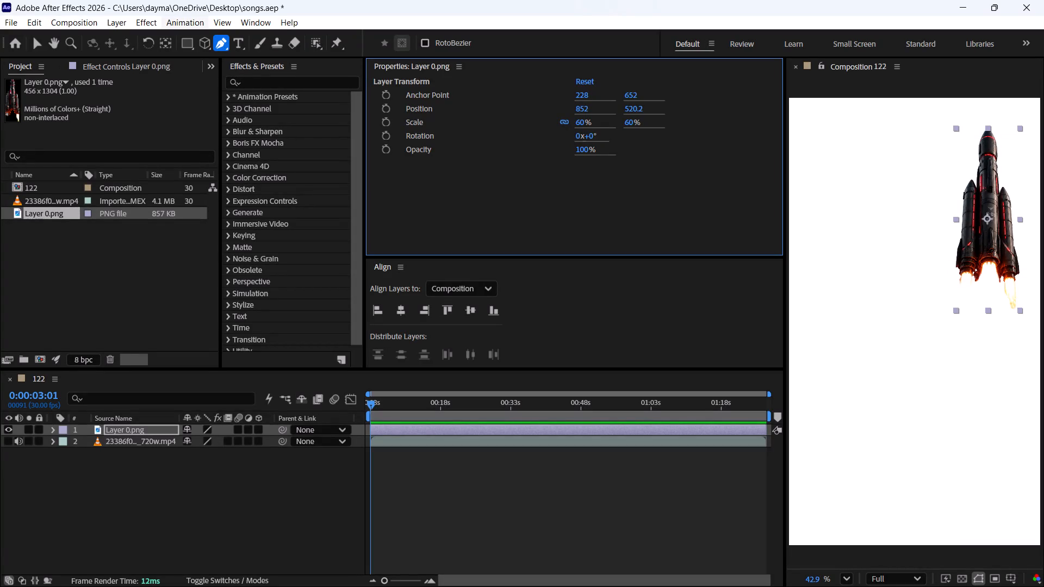
Move the rocket layer partly past the frame's right edge, to position 1082, 397.2.
double_click(166, 44, "ctrl")
left_click(403, 308)
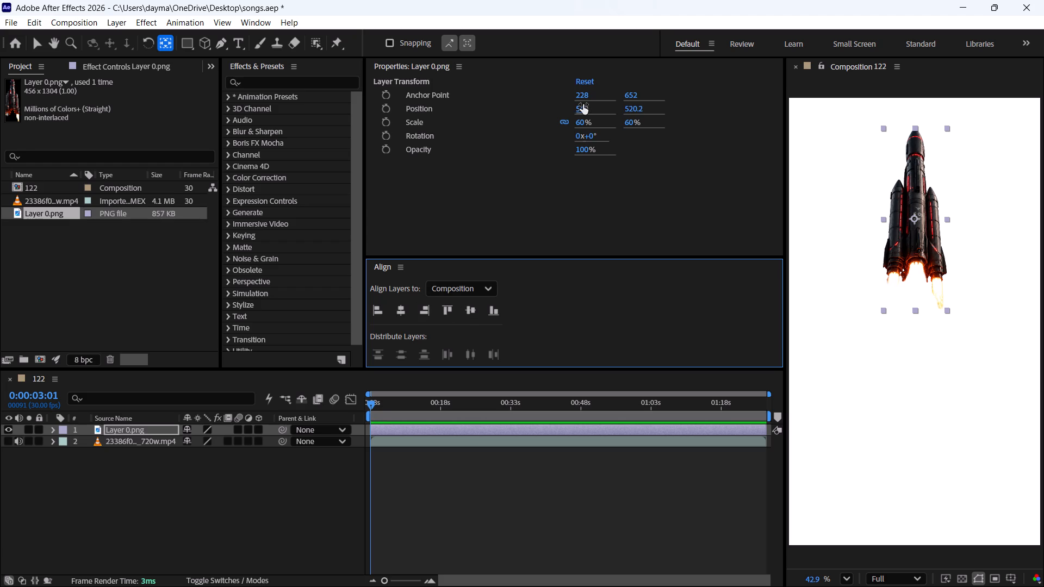
left_click_drag(583, 104, 718, 129)
left_click_drag(579, 109, 903, 176)
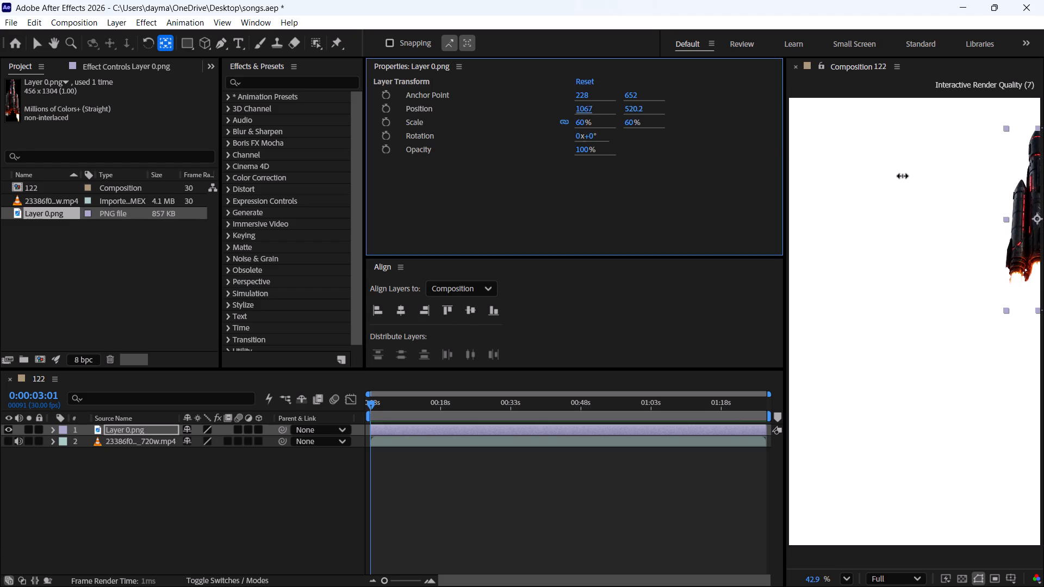
left_click_drag(903, 176, 917, 177)
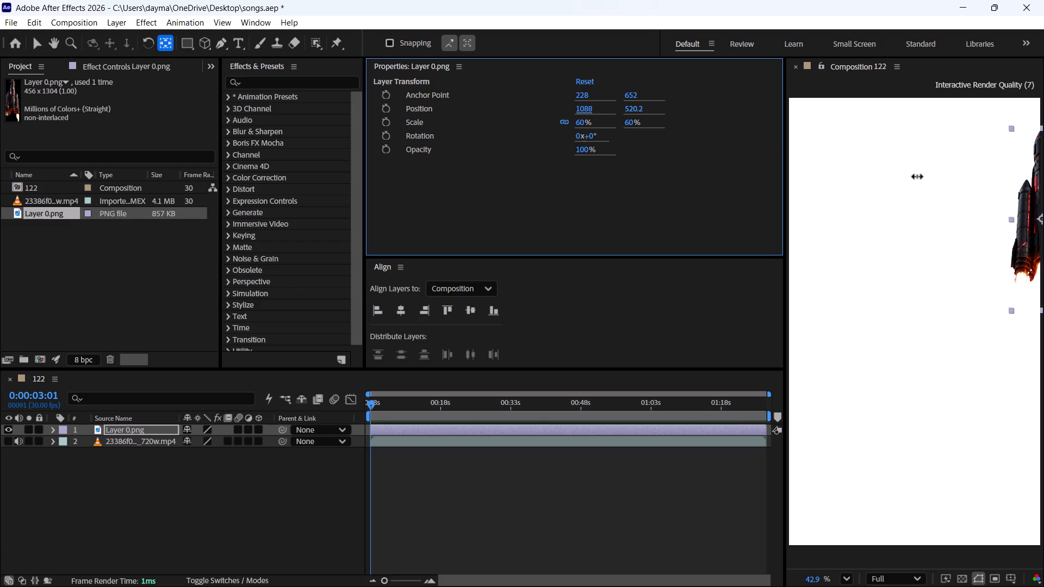
left_click_drag(917, 177, 913, 177)
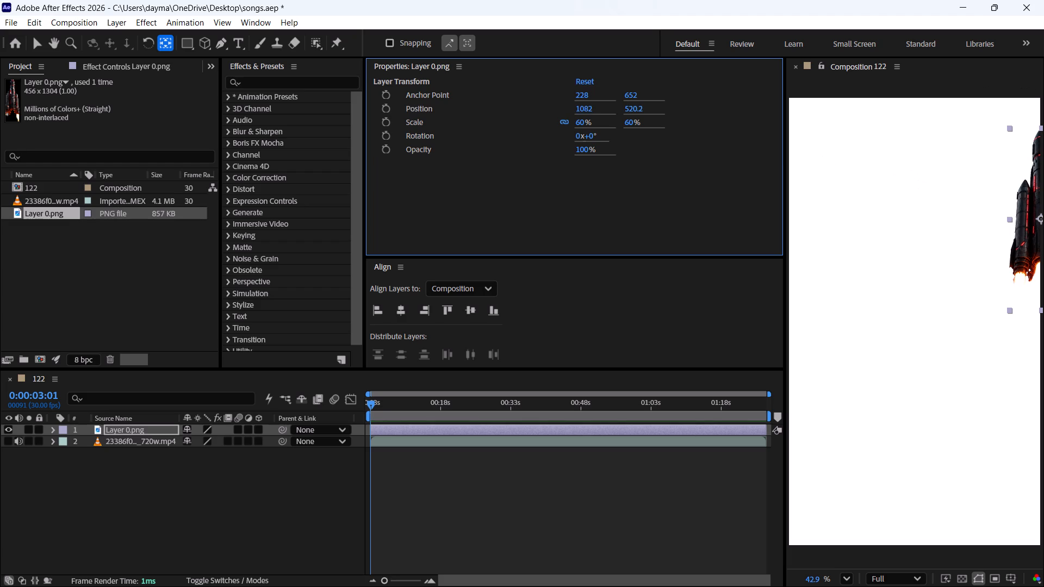
left_click_drag(636, 107, 558, 117)
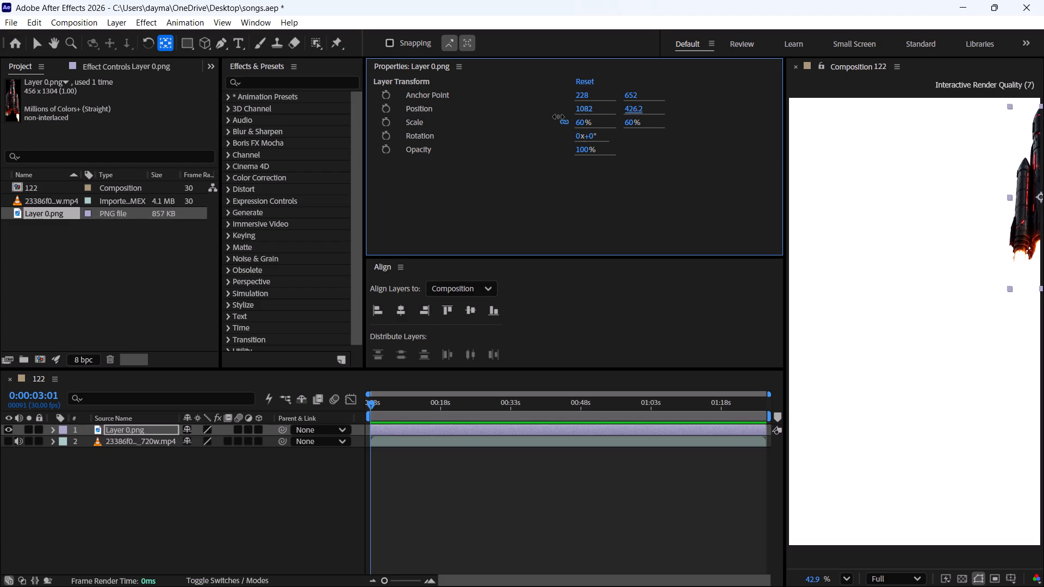
left_click_drag(558, 117, 539, 118)
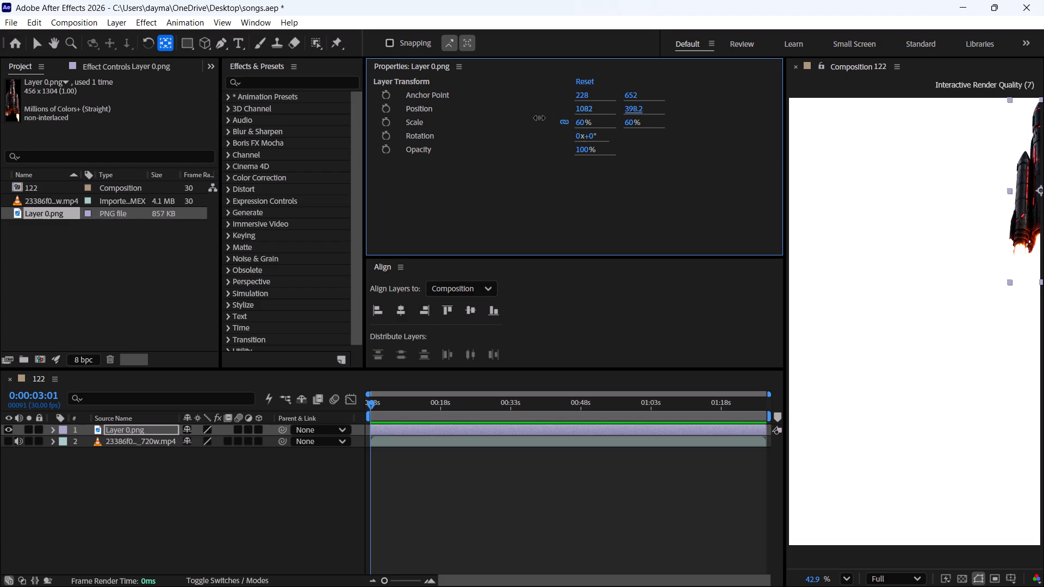
left_click_drag(539, 118, 539, 118)
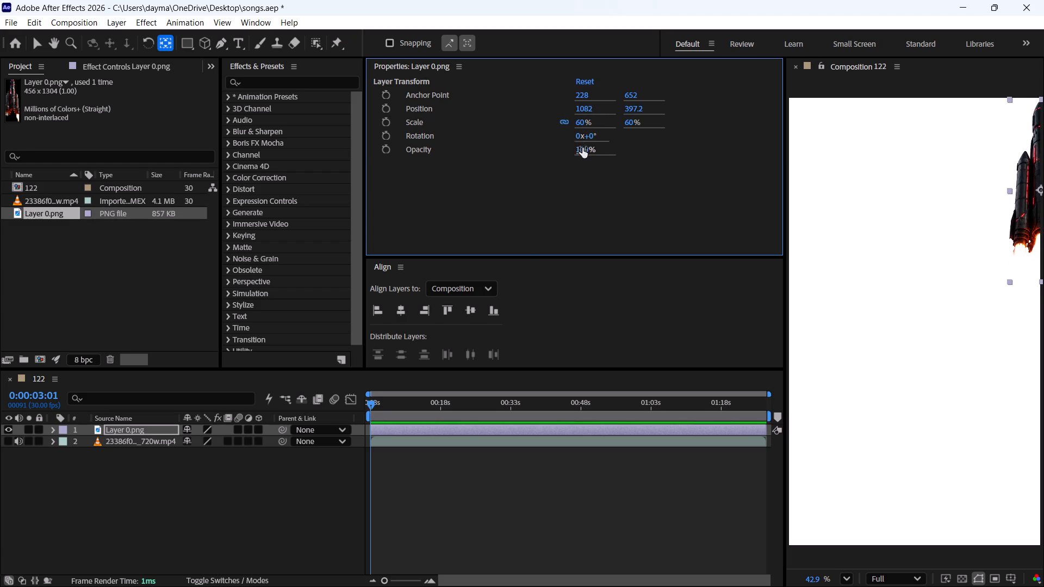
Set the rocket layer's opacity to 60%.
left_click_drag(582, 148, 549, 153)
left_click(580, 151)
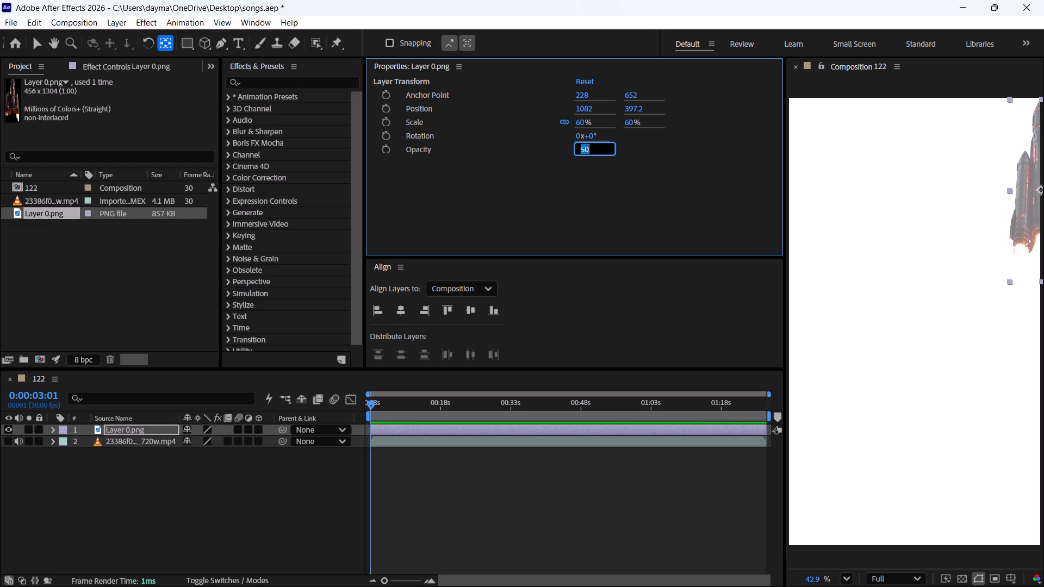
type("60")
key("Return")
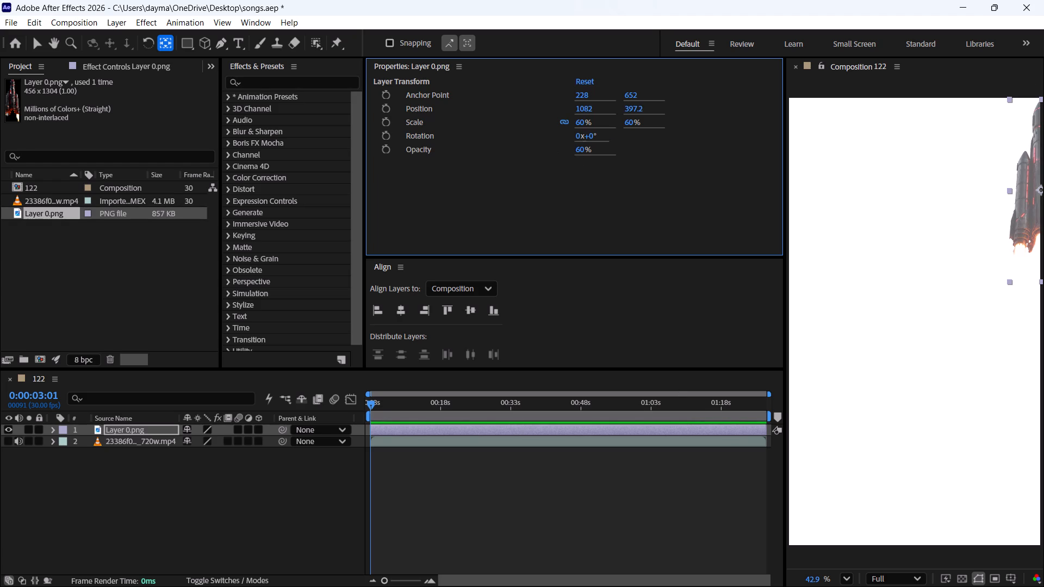
Trim the end of the rocket layer to 0:00:18:09.
left_click(440, 409)
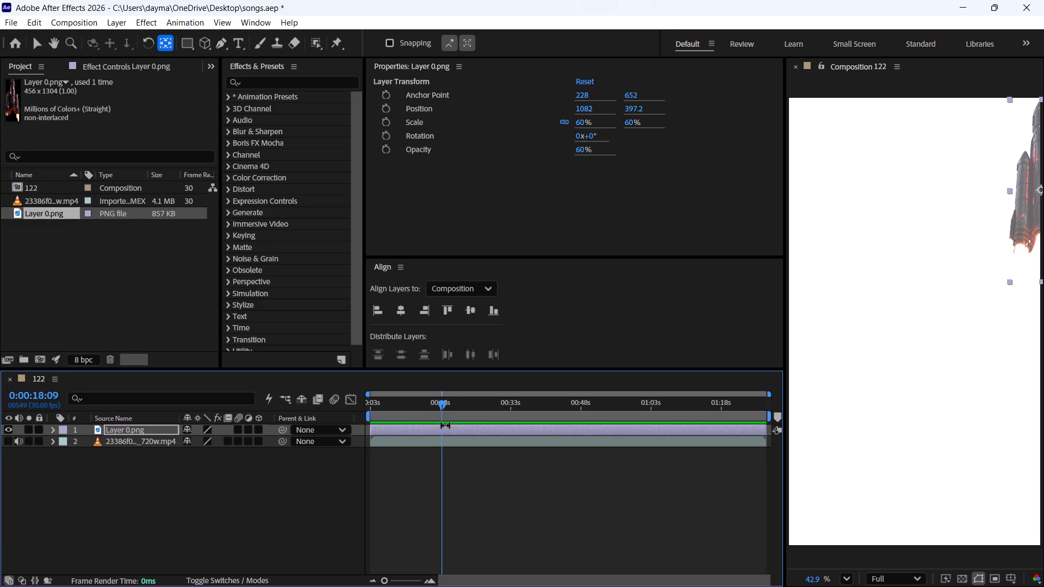
key("alt+bracketright")
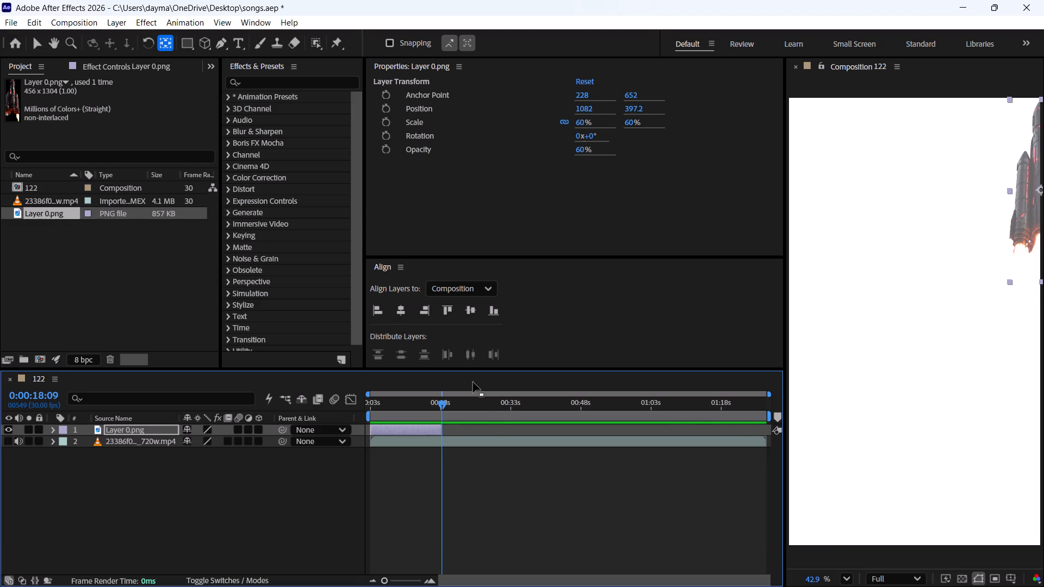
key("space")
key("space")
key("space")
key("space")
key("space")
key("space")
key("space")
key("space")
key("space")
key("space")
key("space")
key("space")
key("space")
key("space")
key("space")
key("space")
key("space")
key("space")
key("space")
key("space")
Try 80% opacity on the rocket layer, and settle on 75%.
left_click(581, 149)
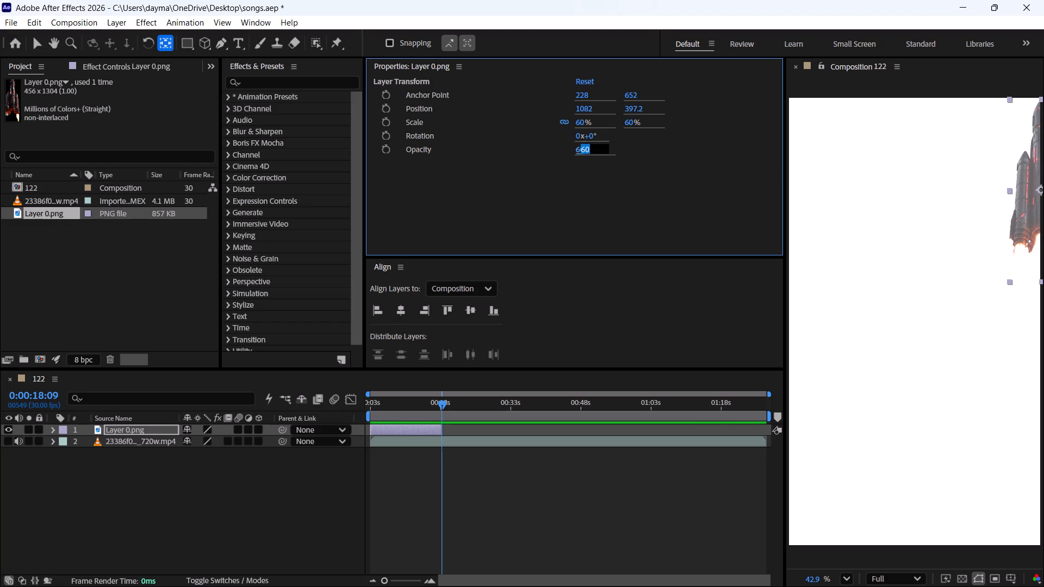
type("80")
key("Return")
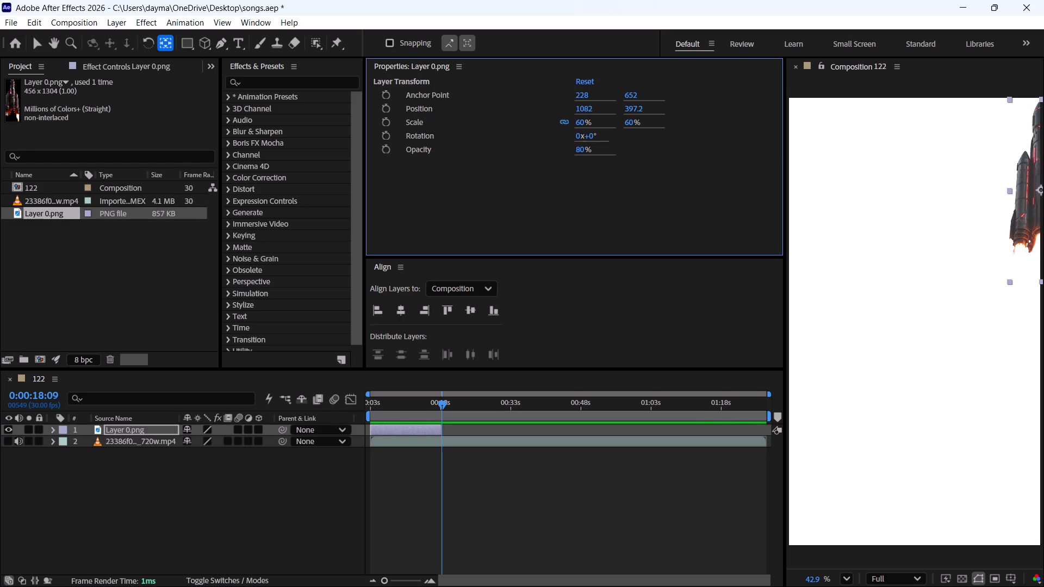
left_click(577, 150)
type("75")
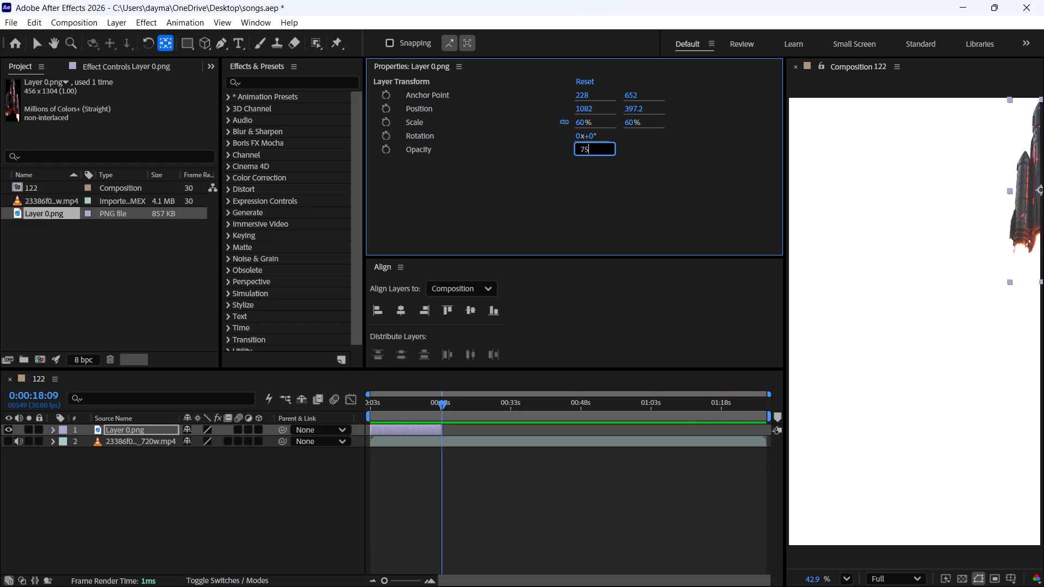
key("Return")
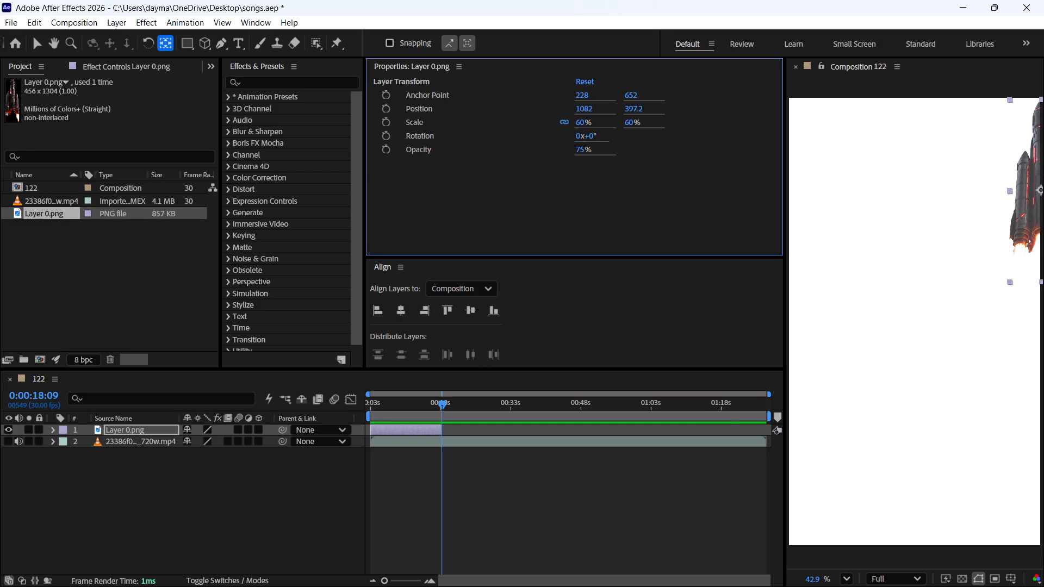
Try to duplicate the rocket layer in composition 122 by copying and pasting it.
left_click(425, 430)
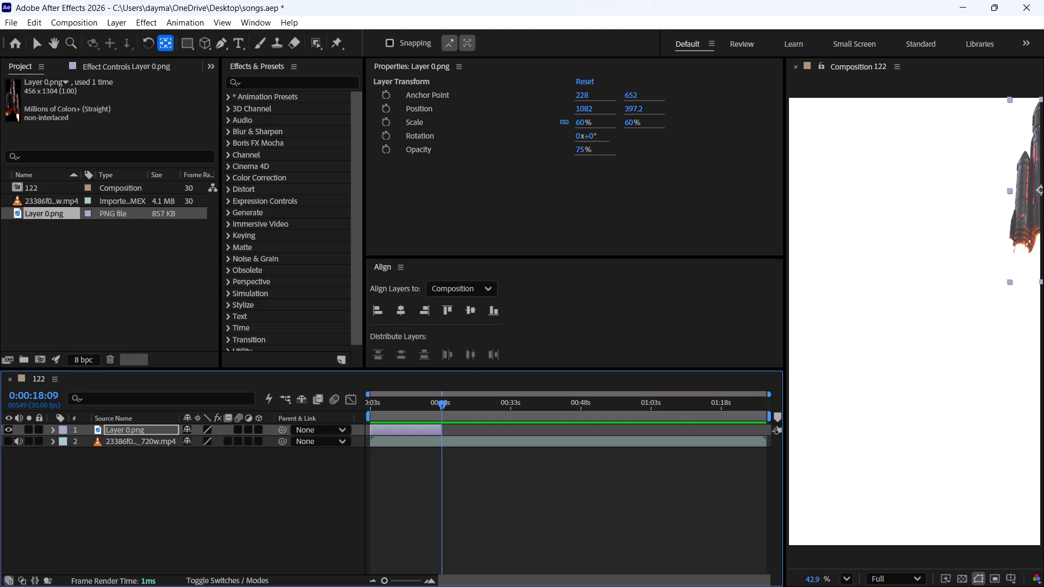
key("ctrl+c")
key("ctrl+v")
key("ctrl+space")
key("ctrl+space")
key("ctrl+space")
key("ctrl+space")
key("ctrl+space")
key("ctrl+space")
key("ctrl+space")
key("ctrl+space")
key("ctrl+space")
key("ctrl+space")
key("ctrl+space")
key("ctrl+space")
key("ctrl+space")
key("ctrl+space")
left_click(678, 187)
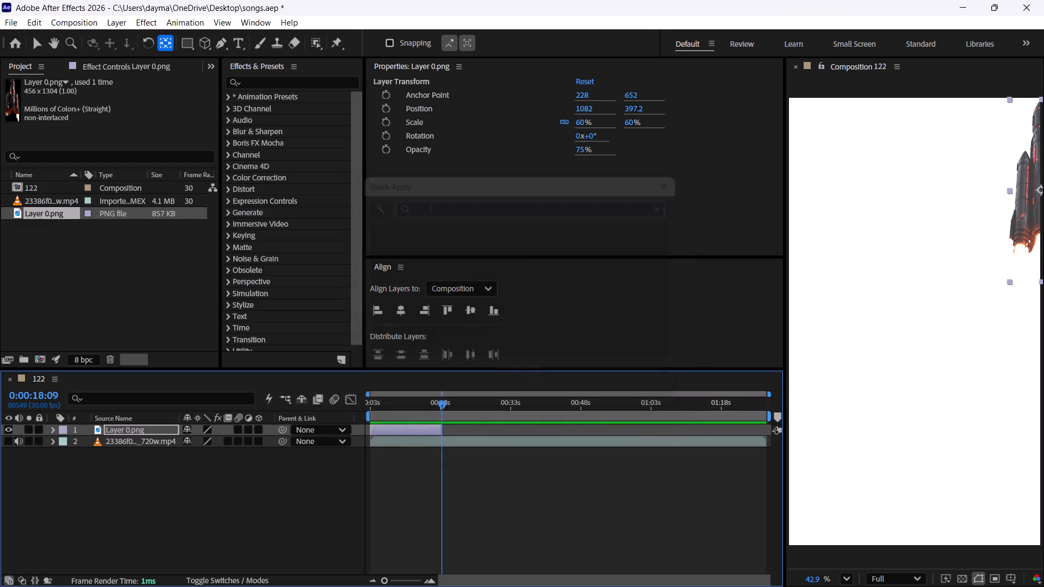
Switch to the Selection tool and select the rocket layer in composition 122.
left_click(400, 433)
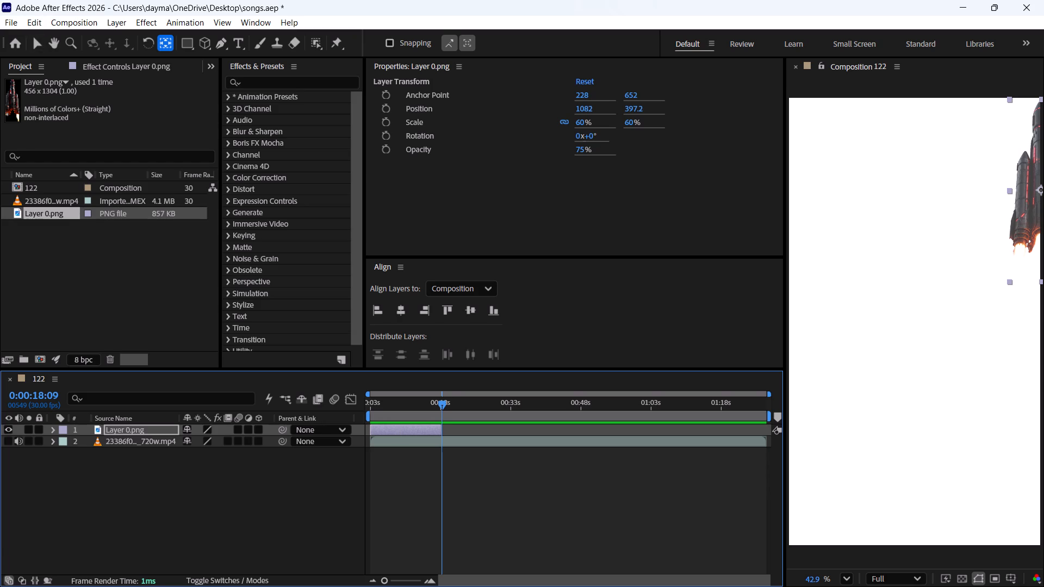
left_click(42, 37)
left_click(424, 428)
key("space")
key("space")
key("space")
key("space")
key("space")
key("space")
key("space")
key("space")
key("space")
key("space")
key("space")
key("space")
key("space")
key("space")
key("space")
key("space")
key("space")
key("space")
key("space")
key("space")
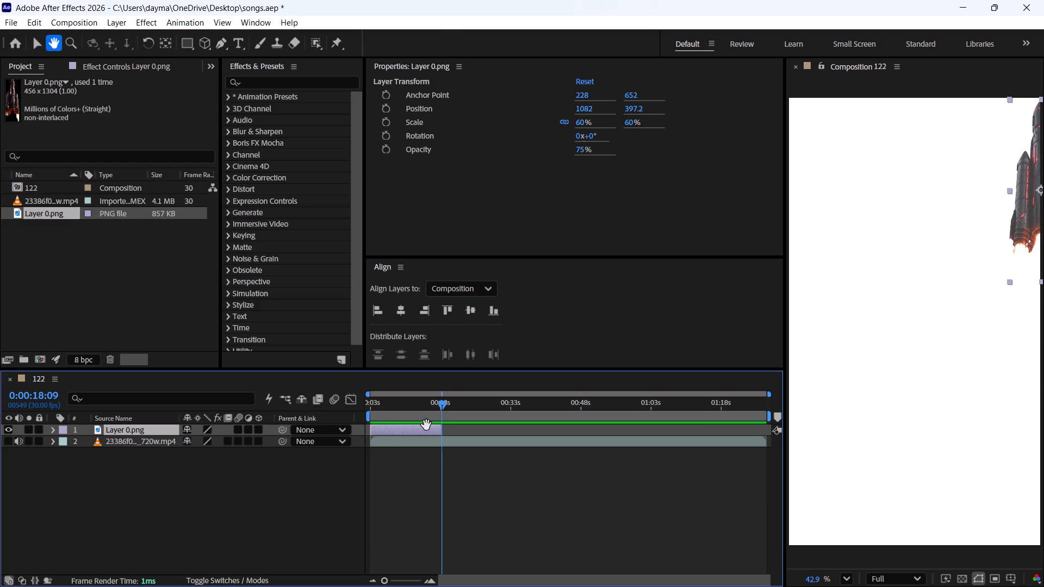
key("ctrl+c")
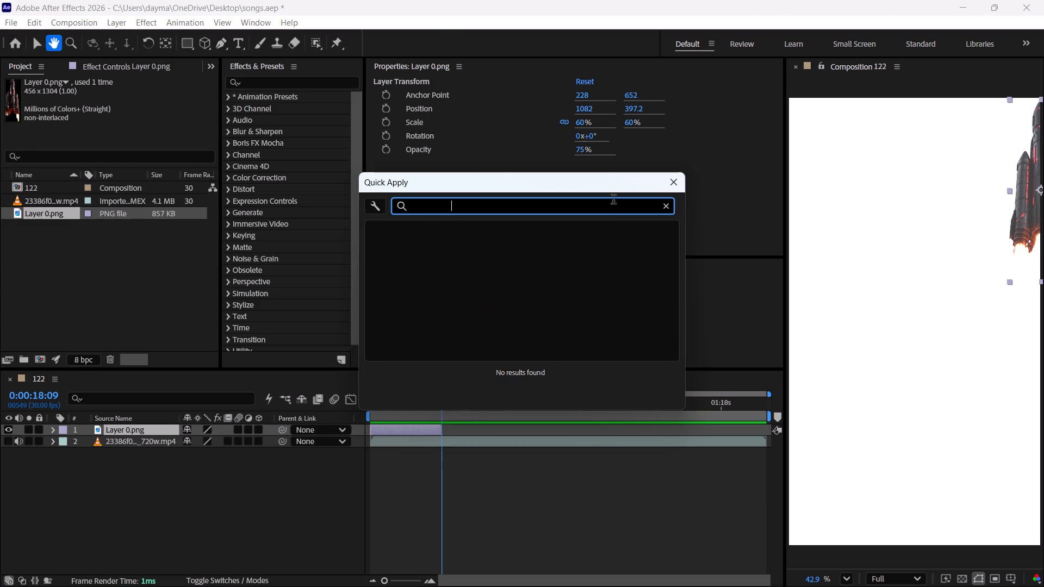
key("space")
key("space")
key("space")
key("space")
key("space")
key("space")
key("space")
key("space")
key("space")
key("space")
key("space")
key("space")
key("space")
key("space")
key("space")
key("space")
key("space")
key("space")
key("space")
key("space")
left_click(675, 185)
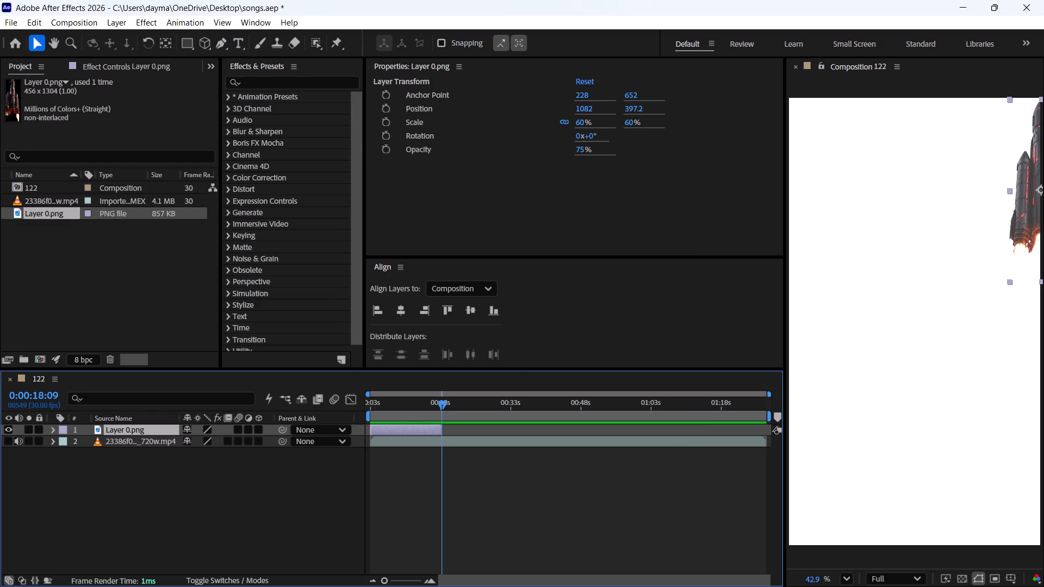
Duplicate the rocket layer in composition 122 by copying and pasting it.
left_click(410, 428)
key("ctrl+c")
key("ctrl+v")
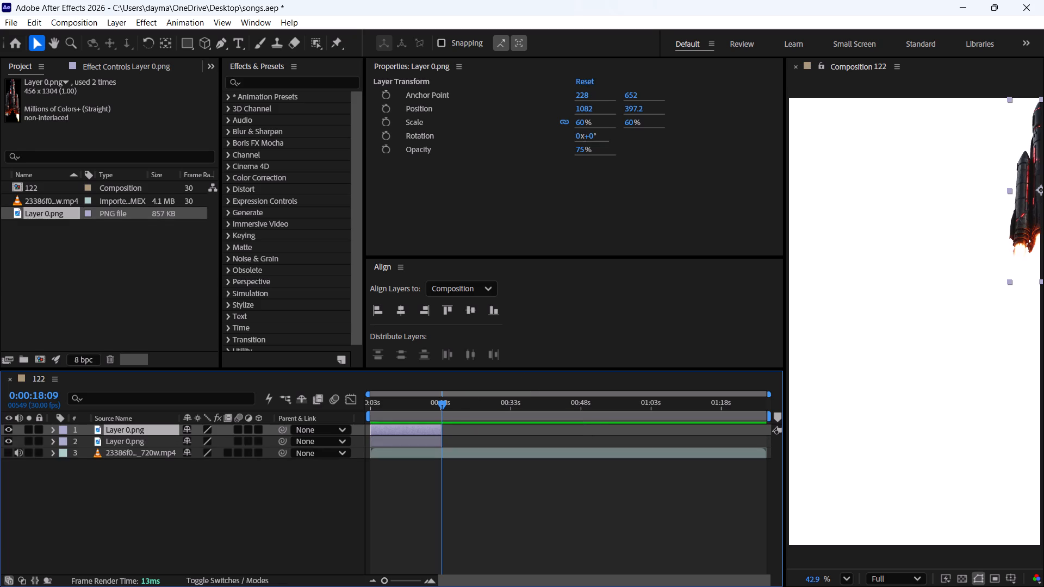
Move the duplicated rocket to the lower-left edge of the composition, at a position of about -0.3, 1668.5.
left_click_drag(1035, 188, 774, 519)
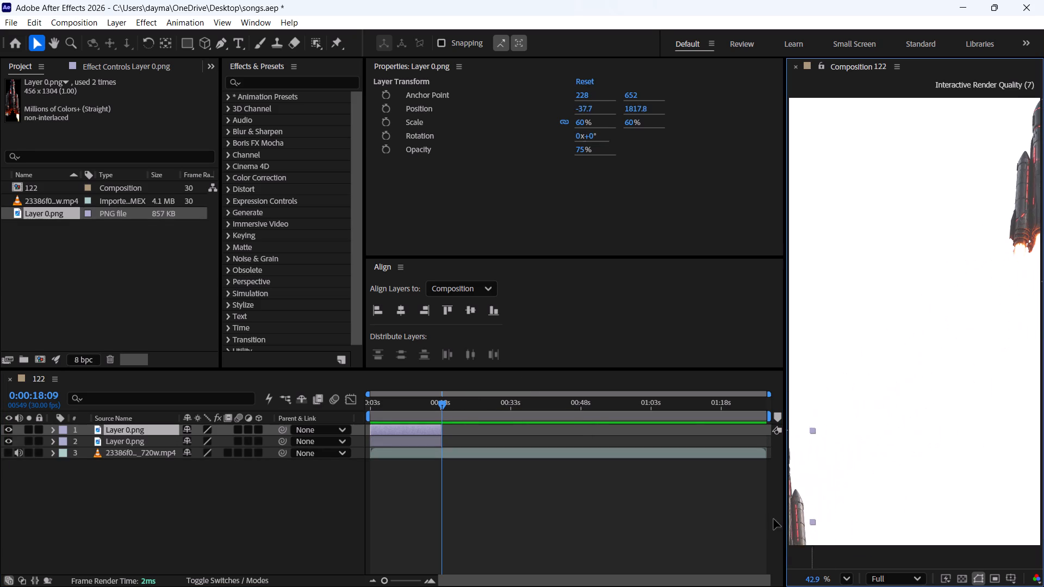
left_click_drag(774, 519, 785, 494)
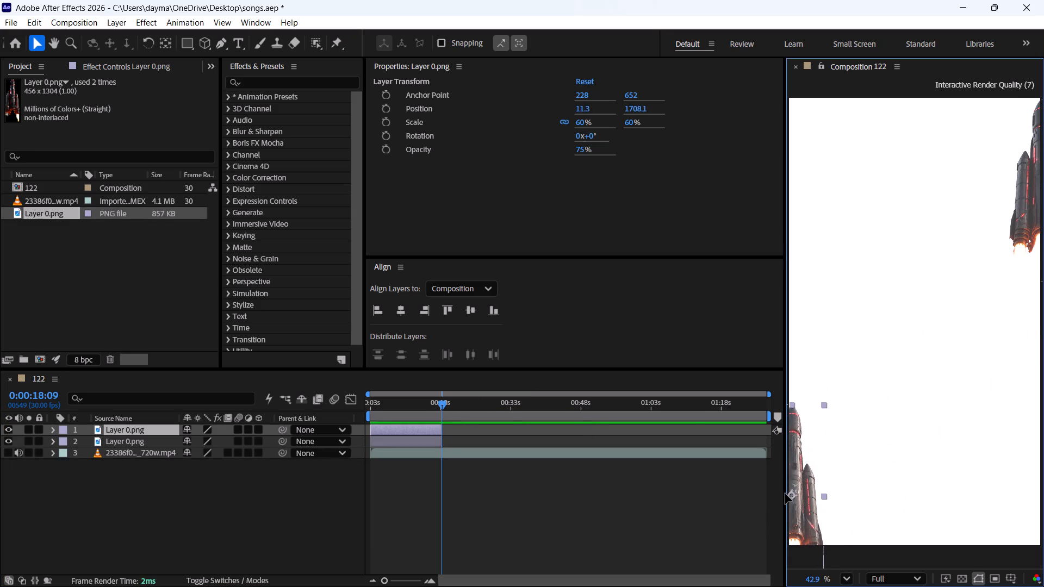
left_click_drag(785, 494, 783, 494)
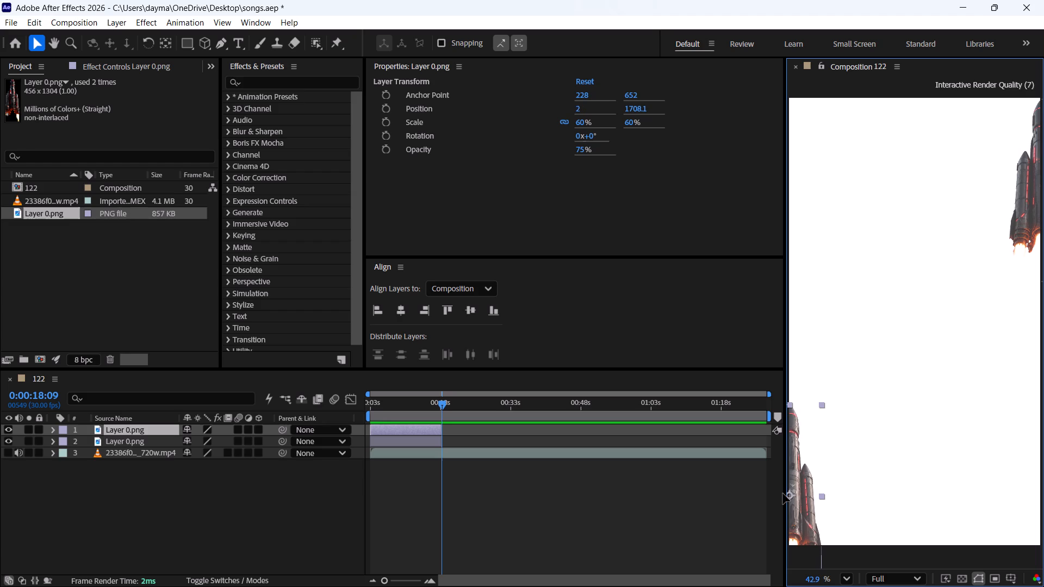
left_click_drag(783, 494, 782, 494)
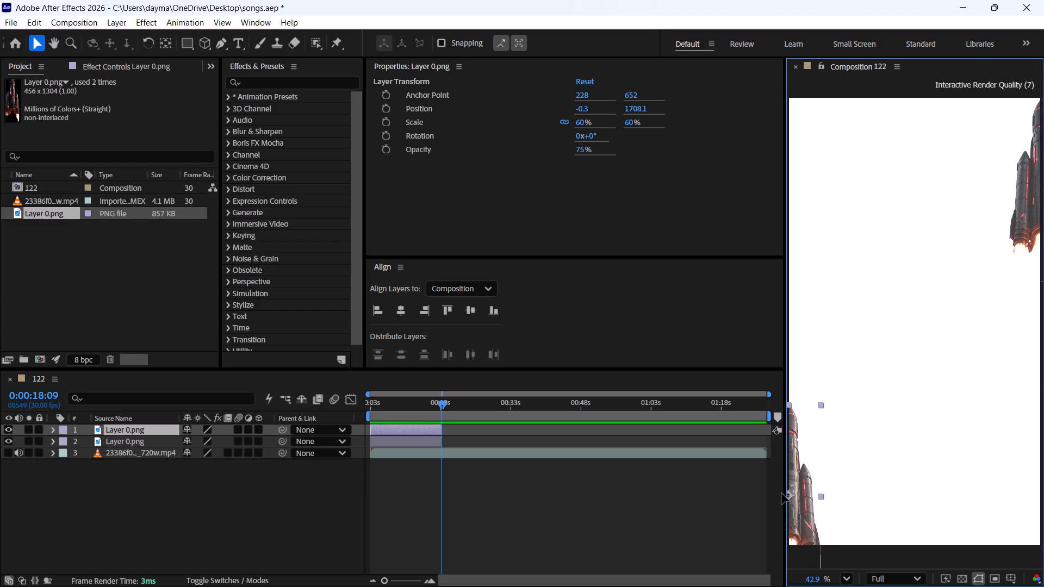
left_click_drag(782, 494, 782, 484)
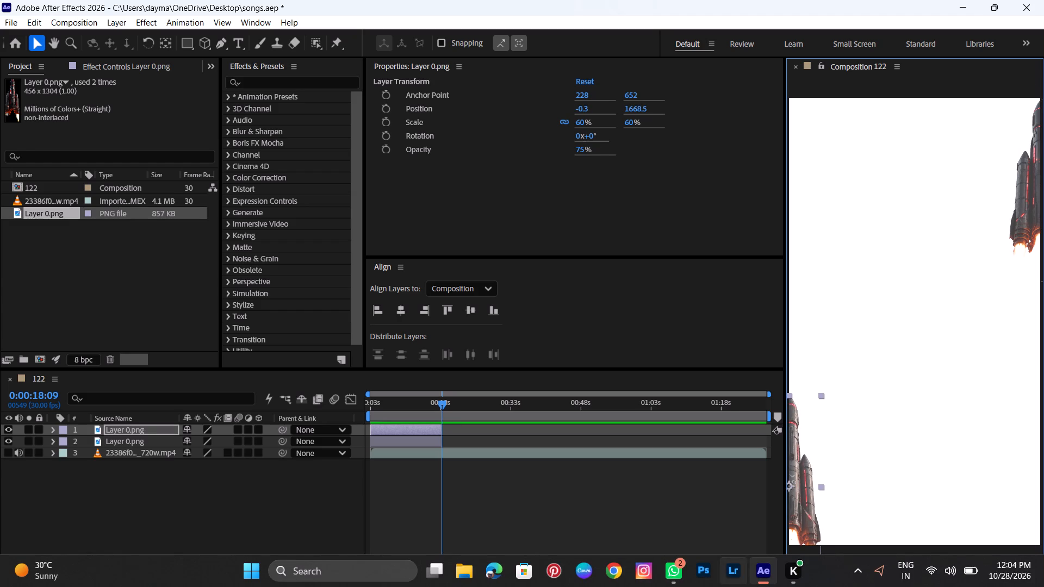
Switch to File Explorer and delete IMG_0679, IMG_0680, IMG_0681 and IMG_0688 from the Downloads folder.
left_click(473, 572)
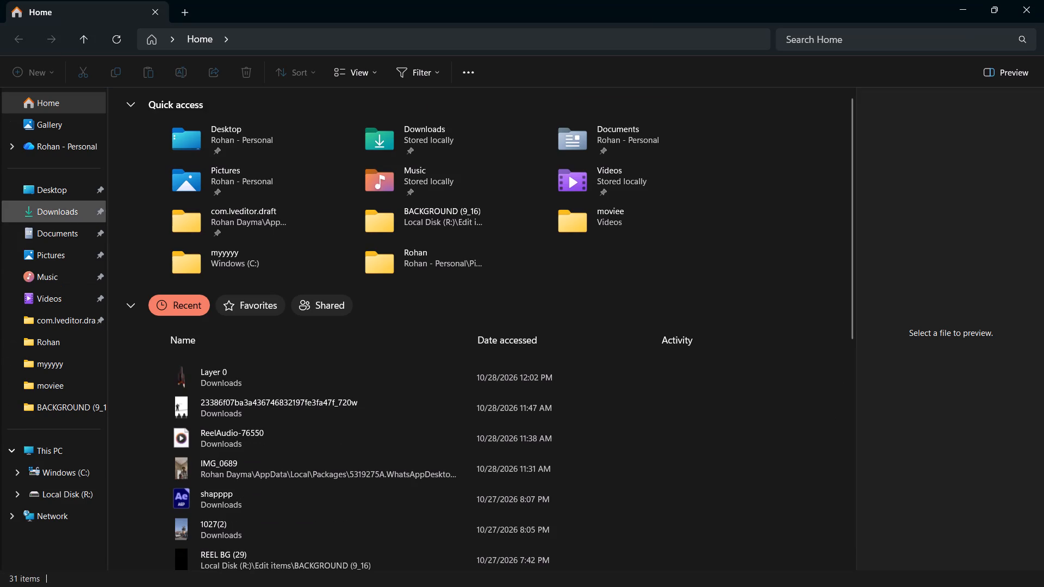
left_click(66, 216)
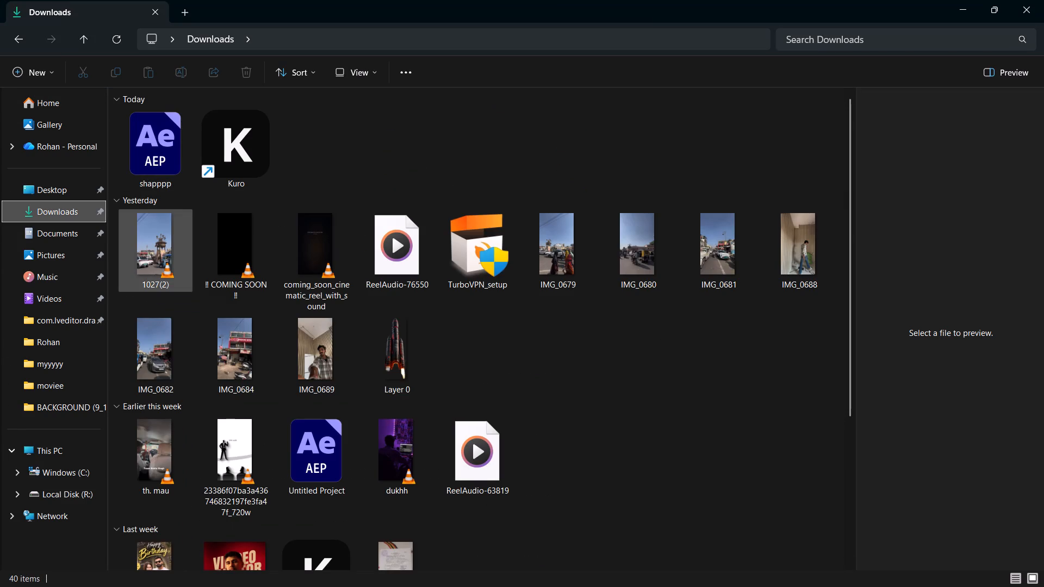
left_click_drag(804, 324, 674, 260)
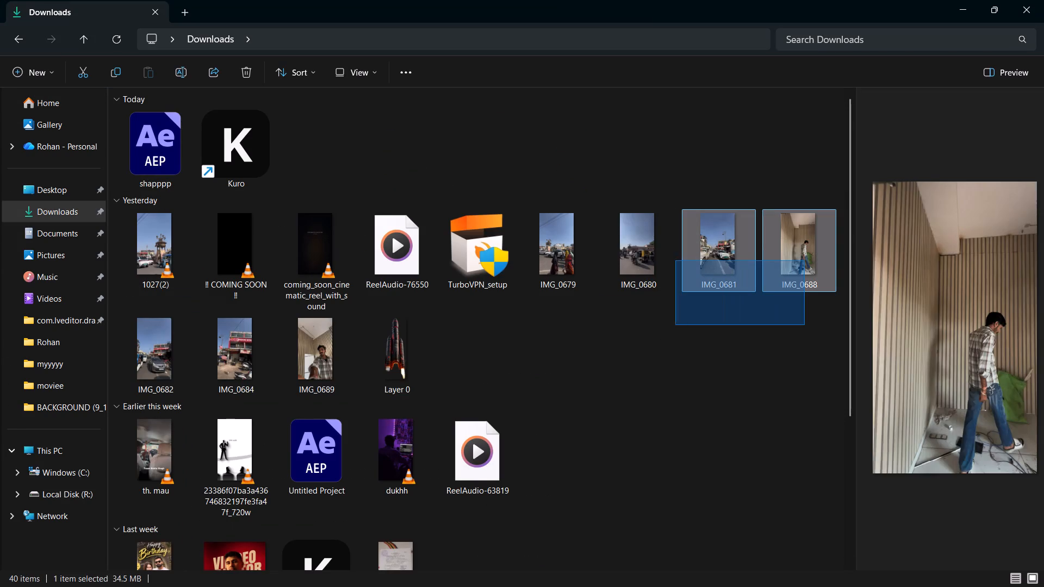
left_click_drag(674, 260, 586, 265)
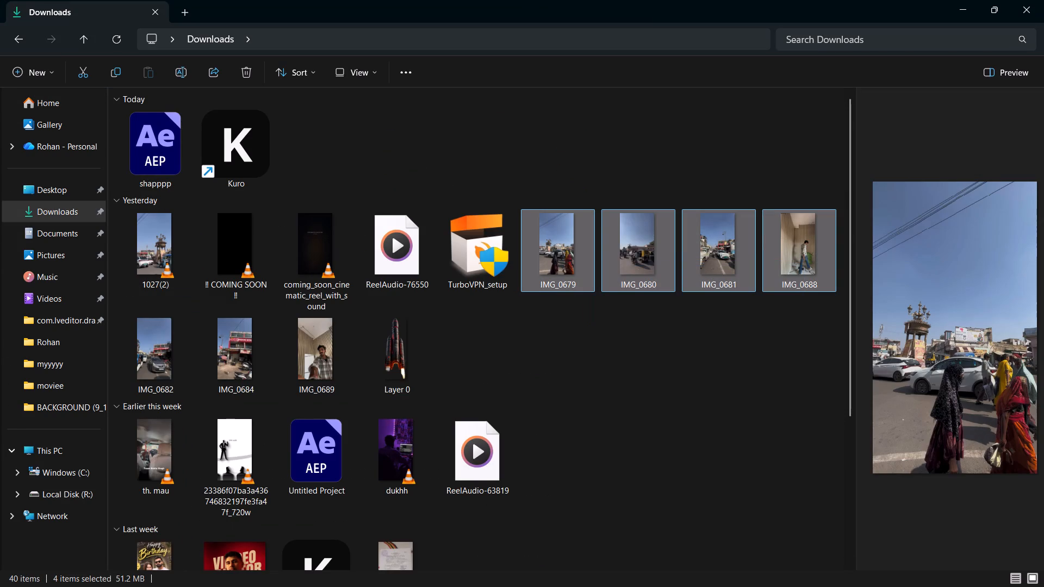
key("ctrl+d")
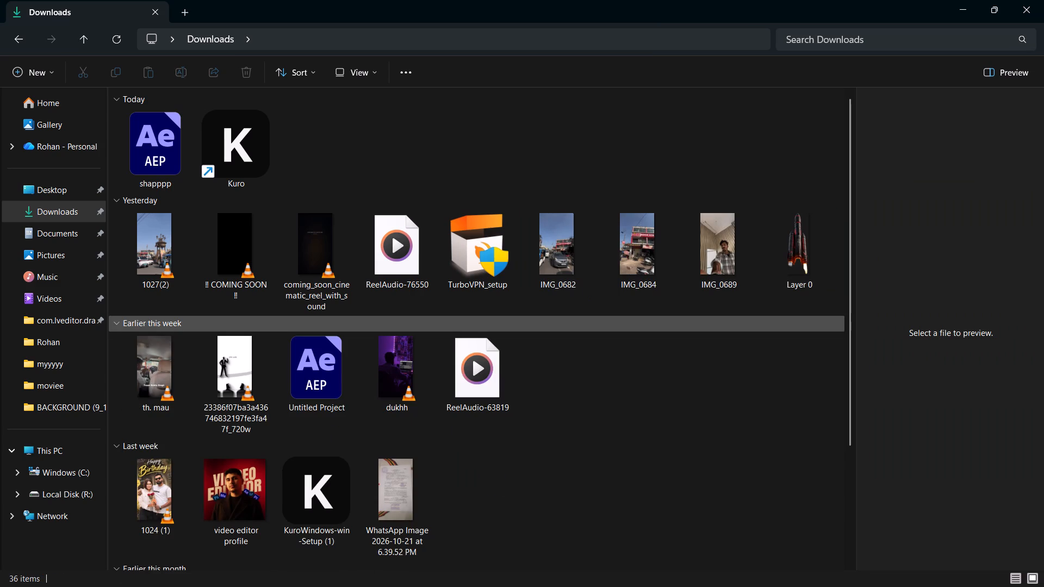
Delete IMG_0682, IMG_0684 and IMG_0689 from the Downloads folder.
left_click_drag(734, 316, 590, 199)
left_click(563, 184)
left_click_drag(563, 184, 667, 255)
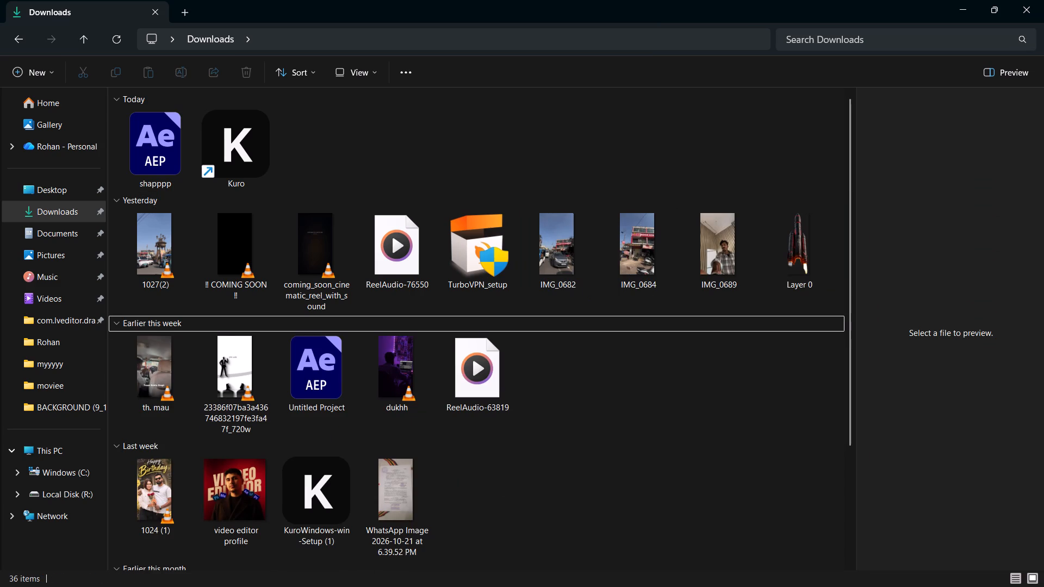
left_click_drag(549, 182, 741, 290)
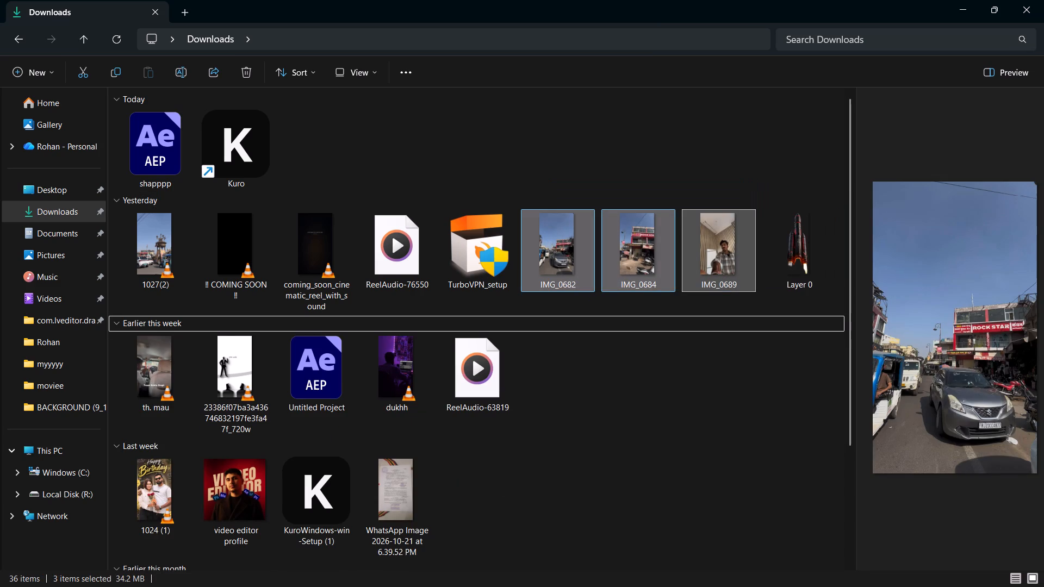
key("ctrl+d")
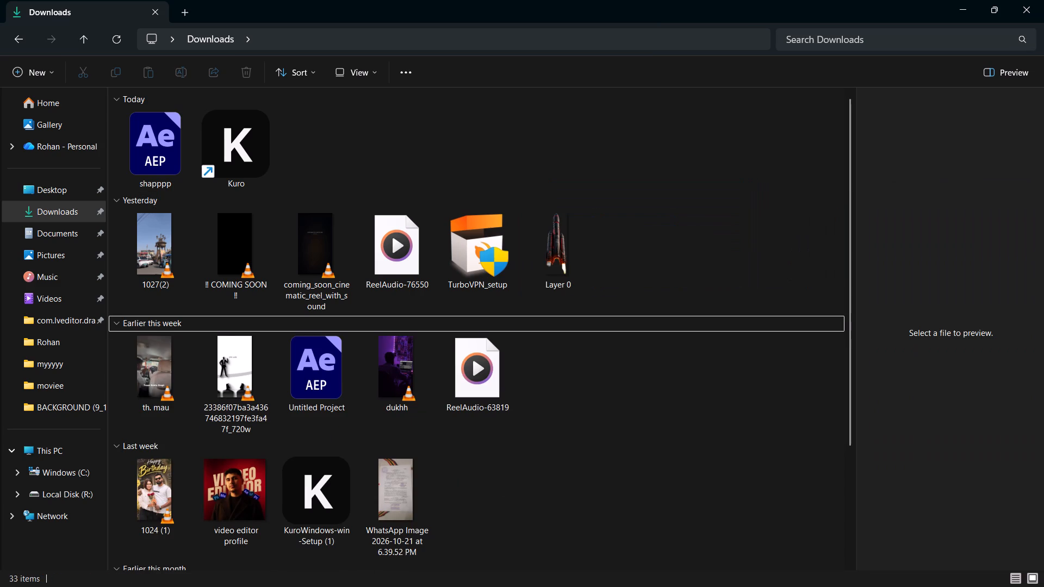
Delete the TurboVPN_setup file from the Downloads folder and return to After Effects.
left_click(506, 260)
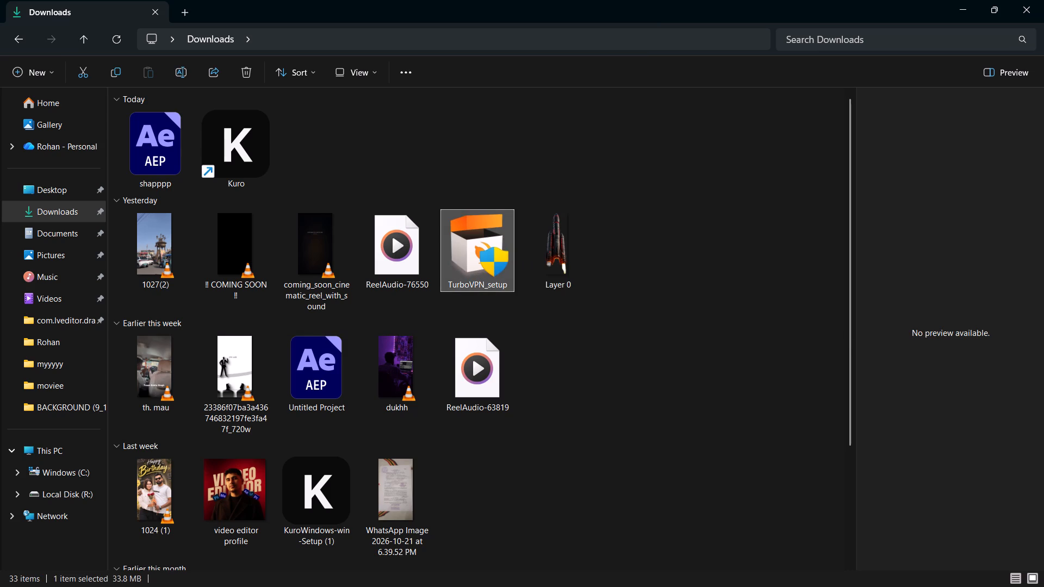
key("ctrl+d")
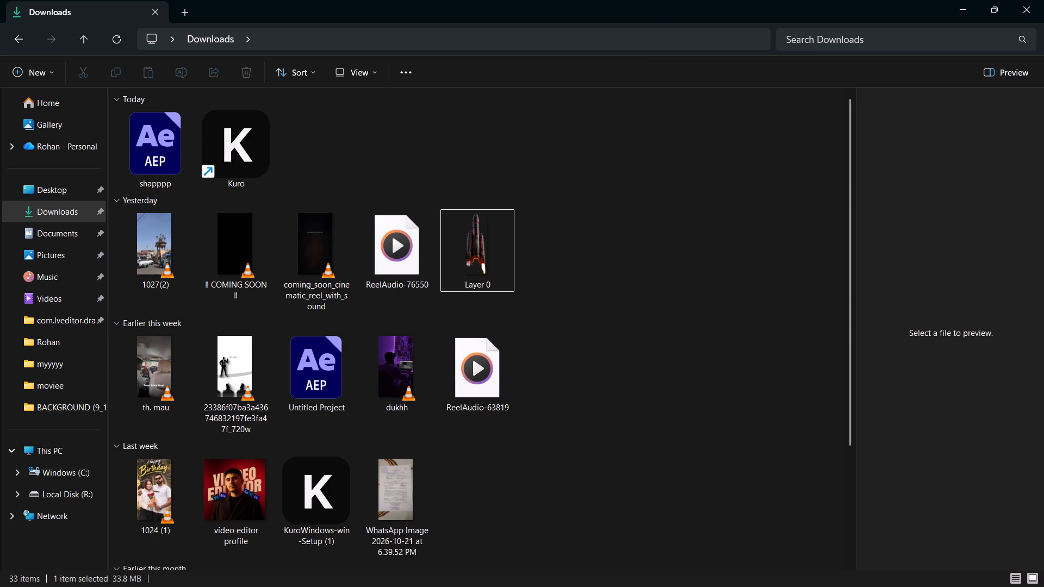
left_click(969, 1)
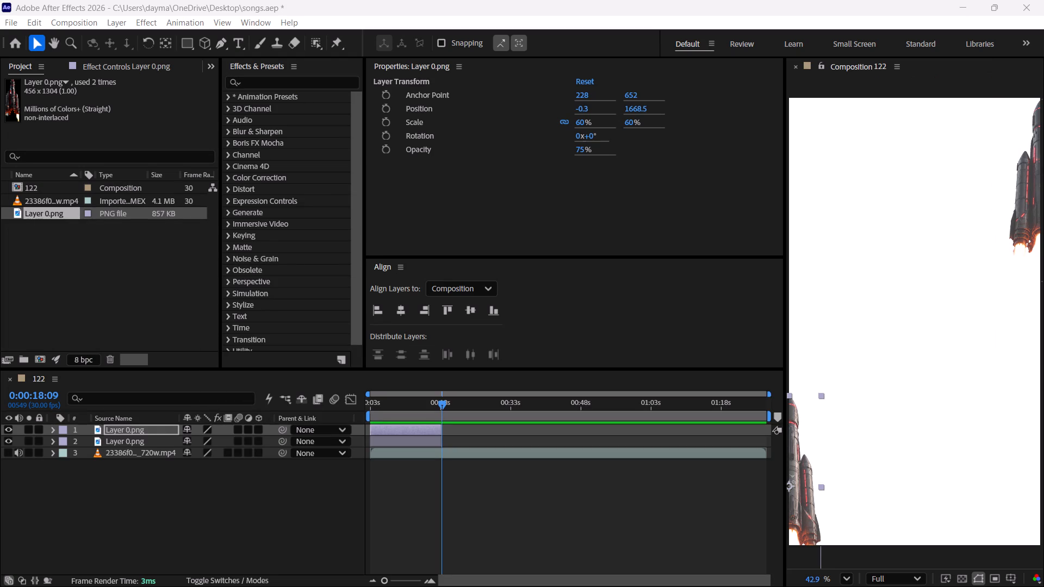
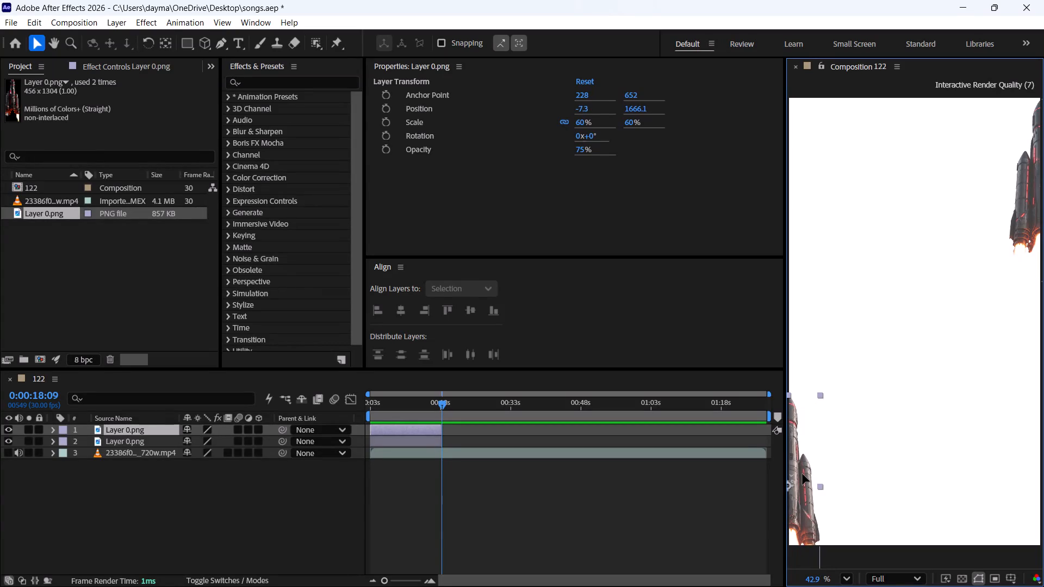
Preview composition 122 from the beginning of the rocket layers to past their end, checking their placement and timing.
left_click_drag(401, 408, 319, 419)
key("space")
key("space")
key("space")
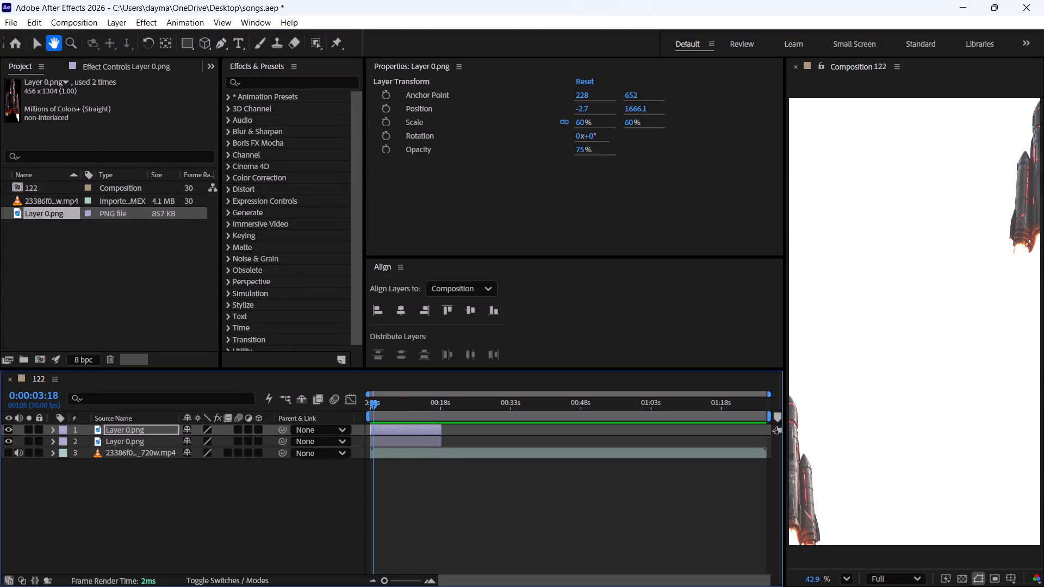
key("space")
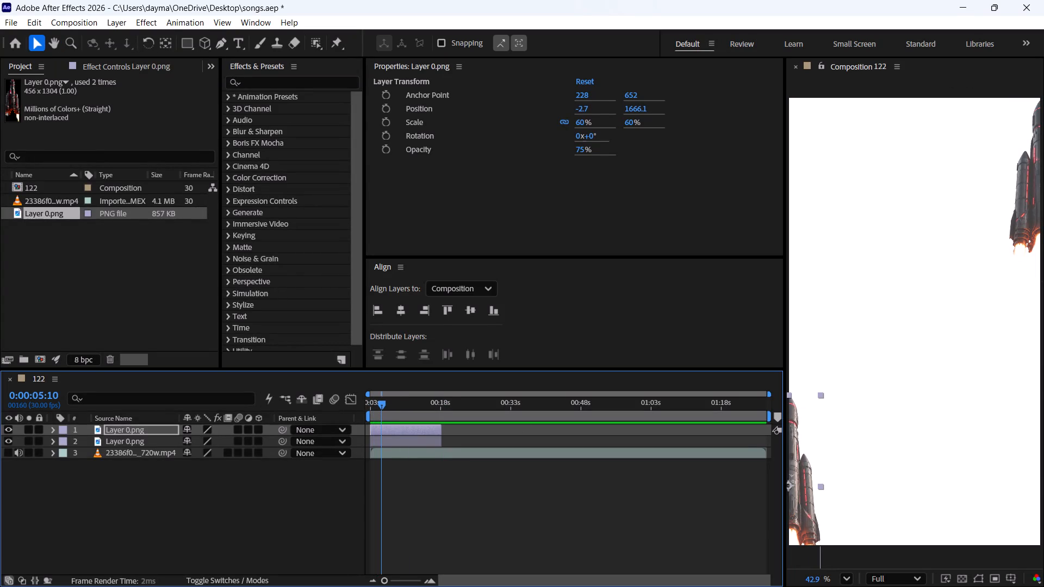
key("space")
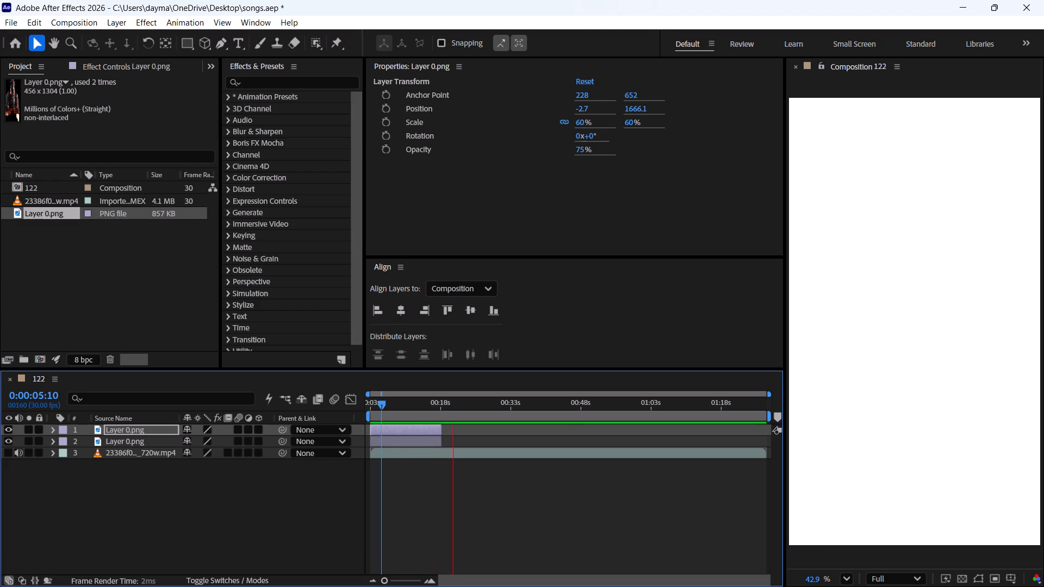
key("space")
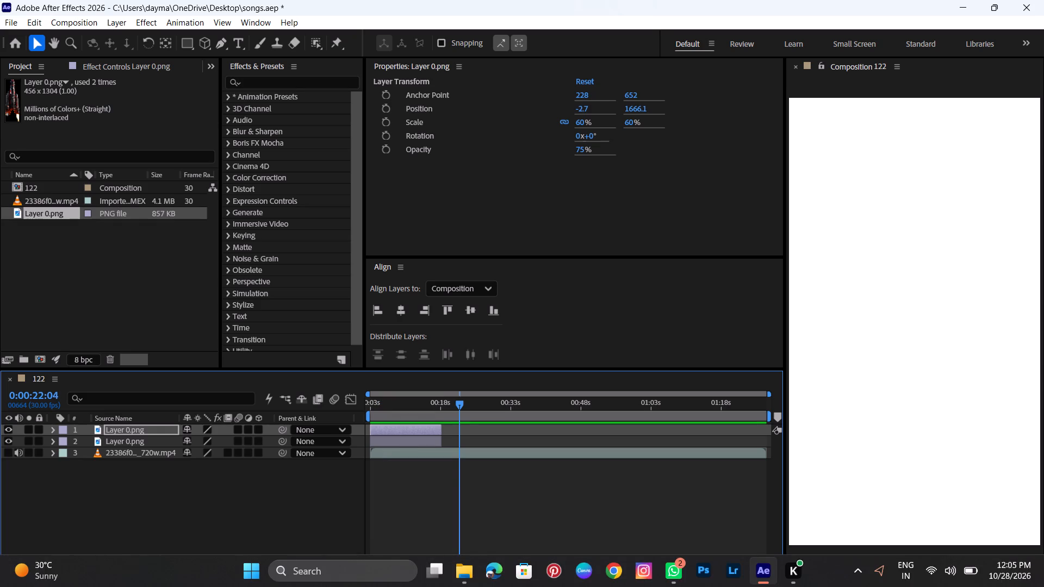
left_click_drag(455, 408, 346, 407)
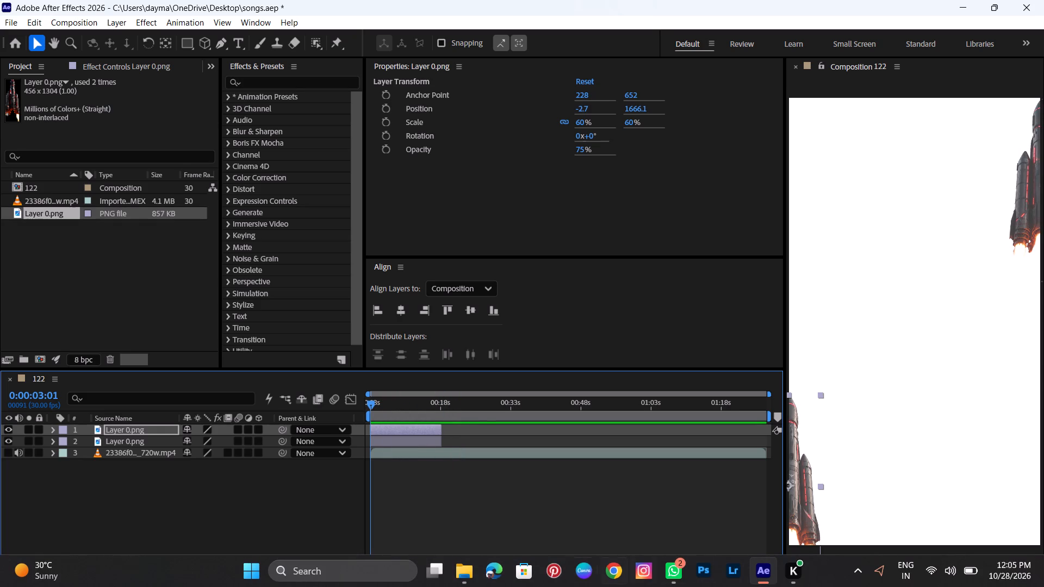
left_click(467, 586)
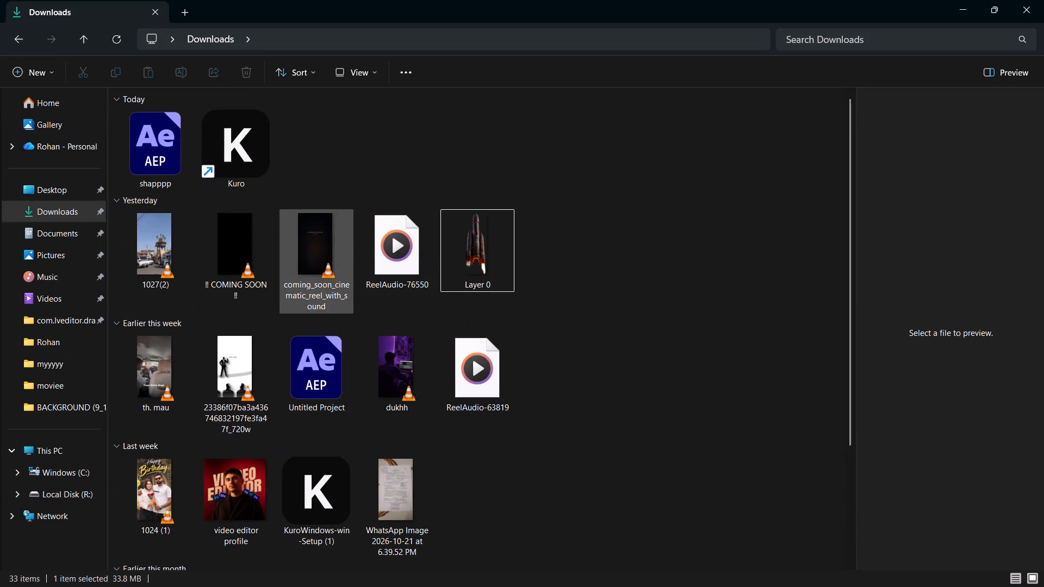
left_click(176, 380)
double_click(231, 377)
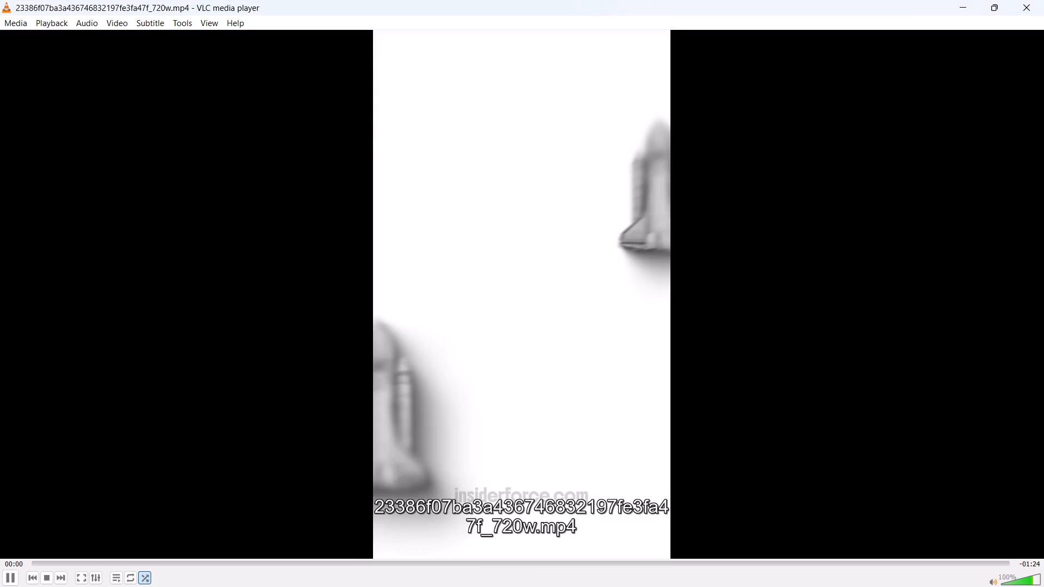
key("space")
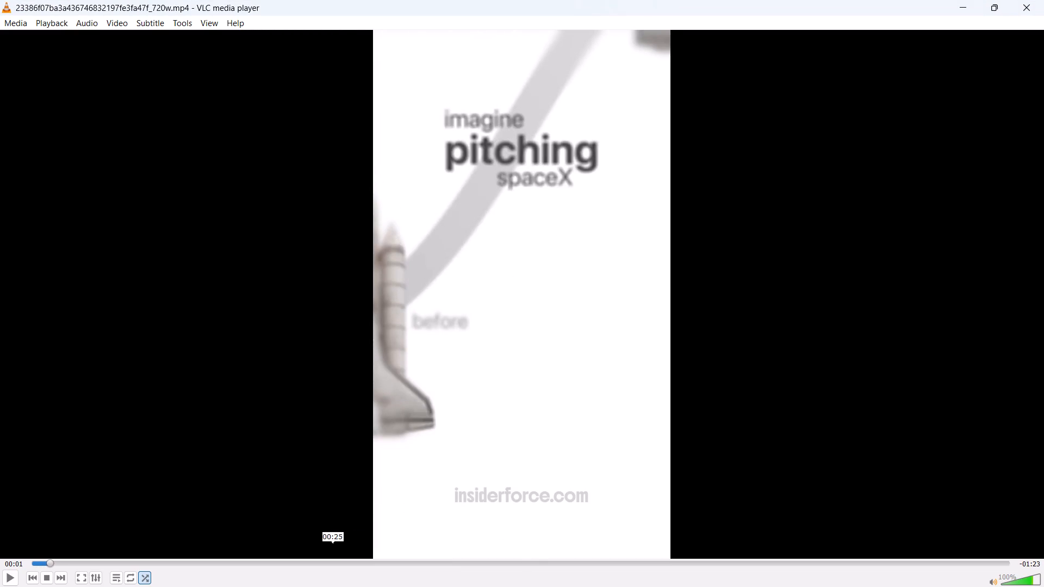
left_click_drag(72, 567, 71, 567)
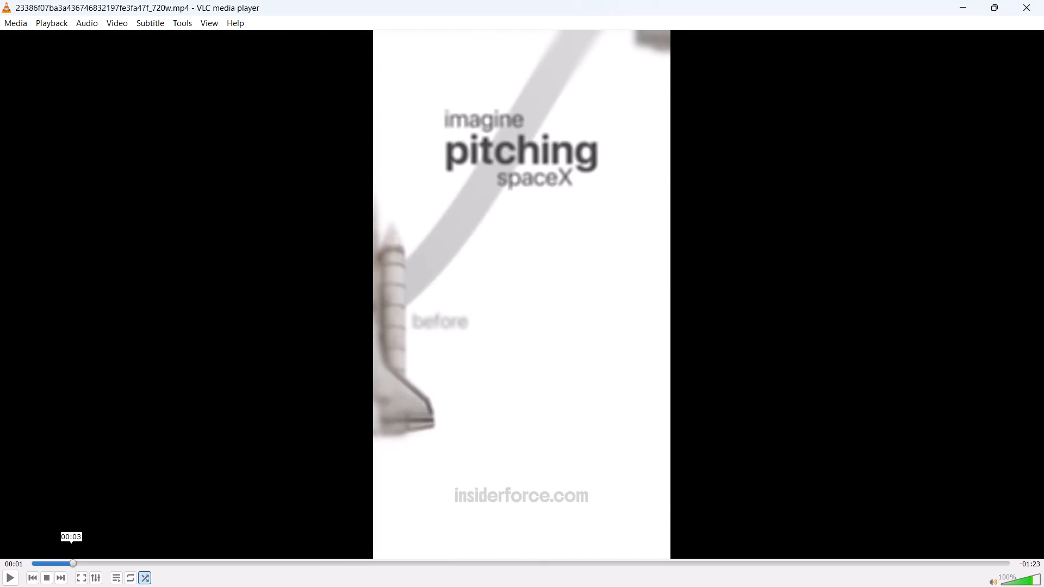
left_click_drag(71, 567, 114, 573)
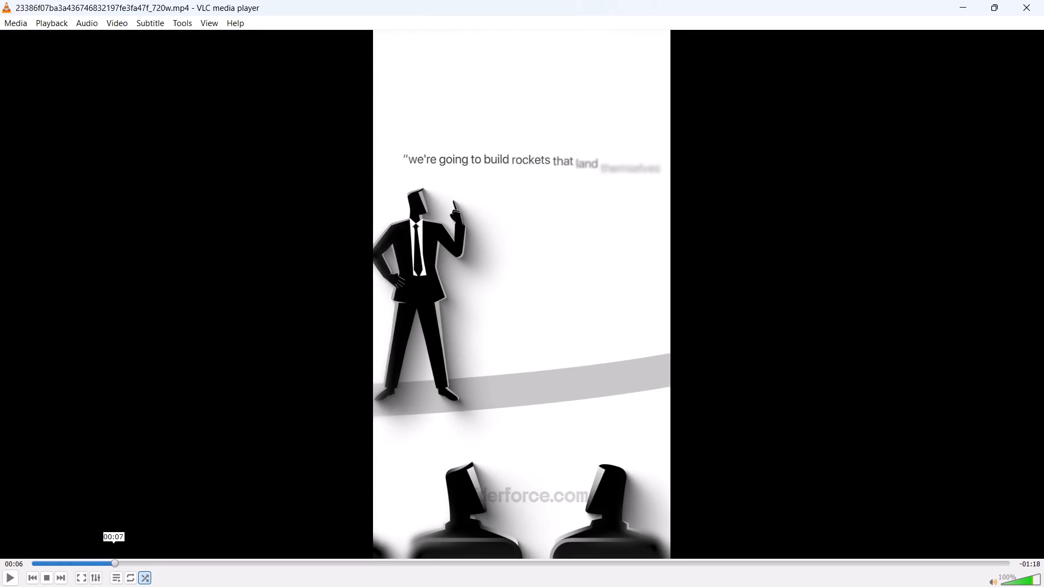
left_click_drag(114, 573, 163, 586)
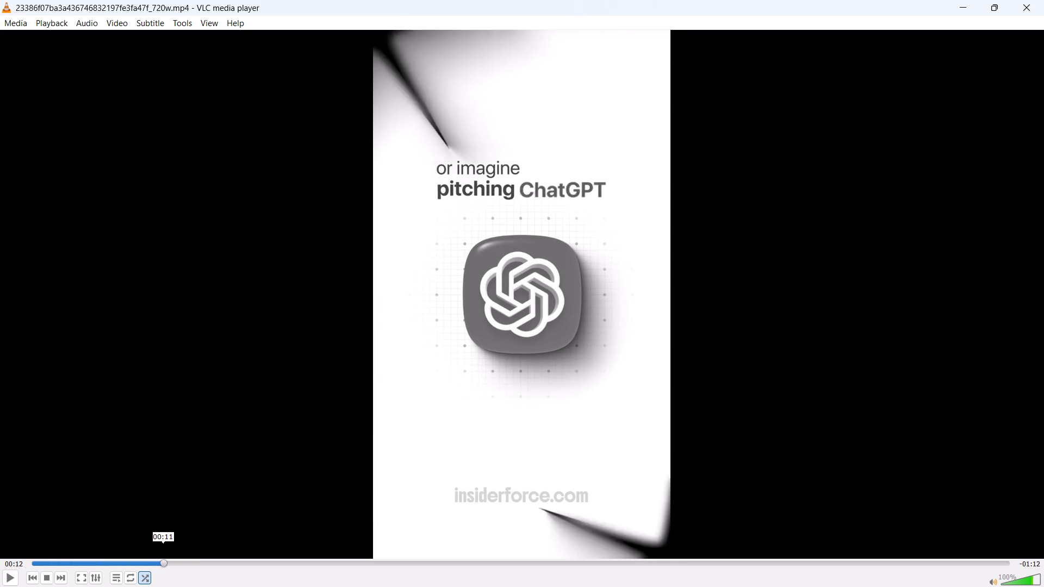
left_click_drag(163, 586, 0, 567)
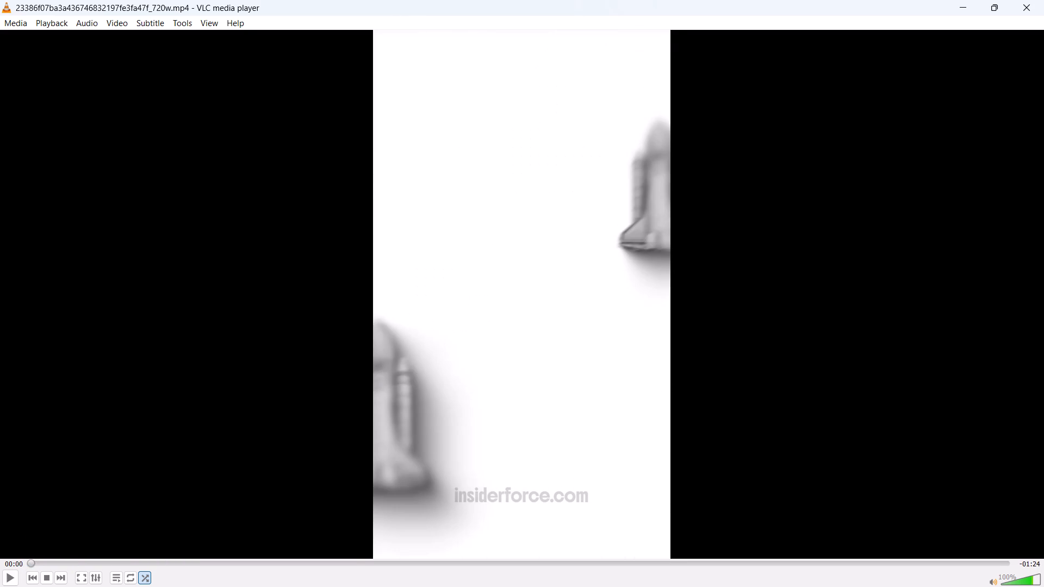
key("space")
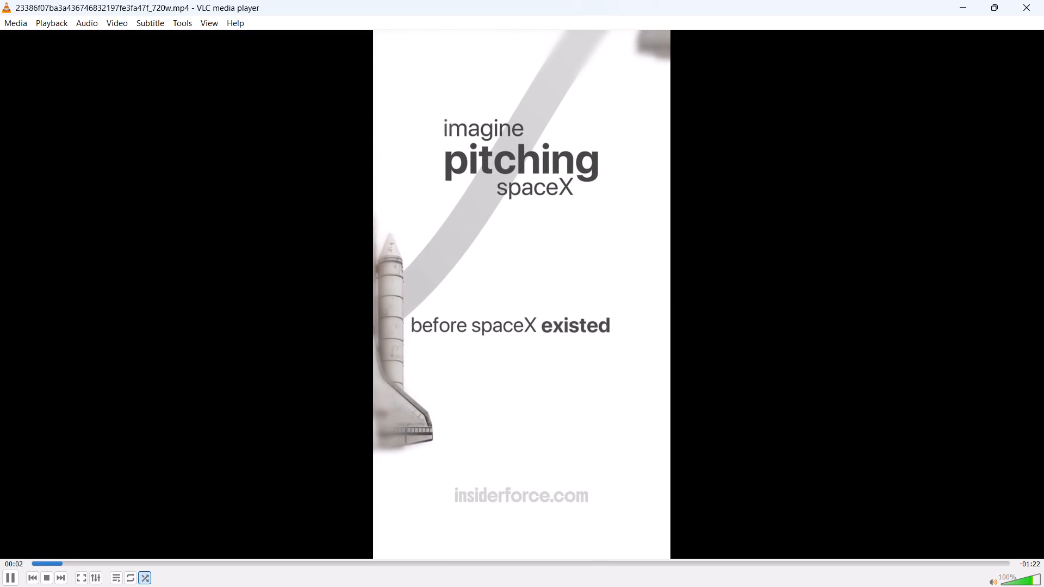
key("space")
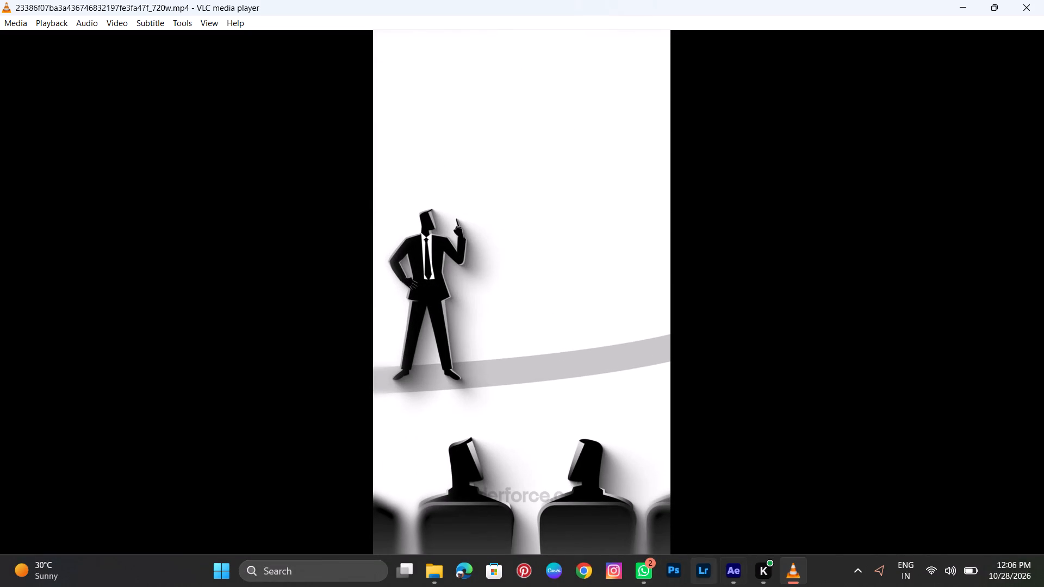
Return to After Effects and preview the first seconds of the rocket layers in composition 122 for comparison with the reference.
left_click(722, 570)
key("space")
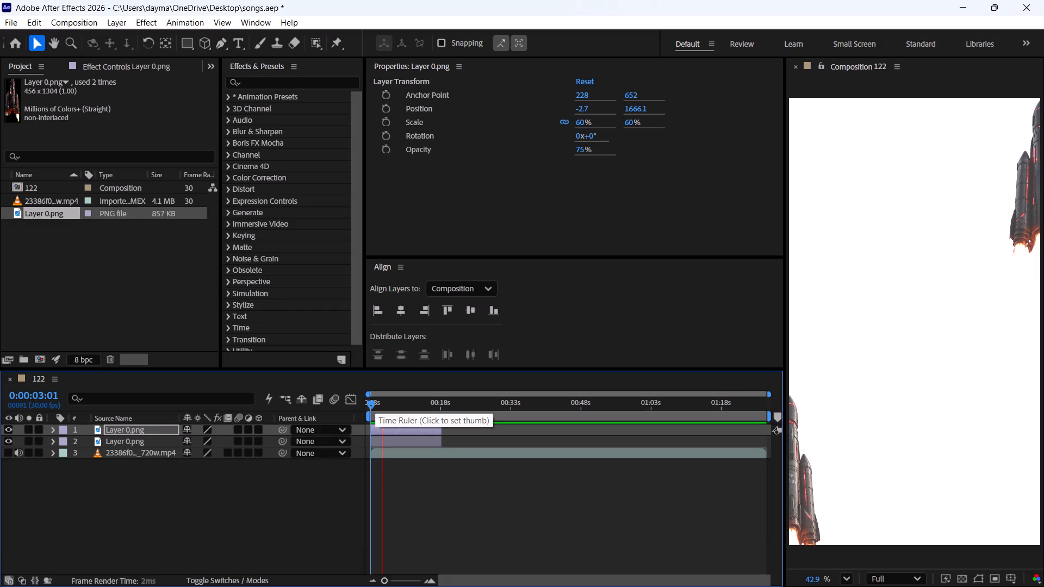
key("space")
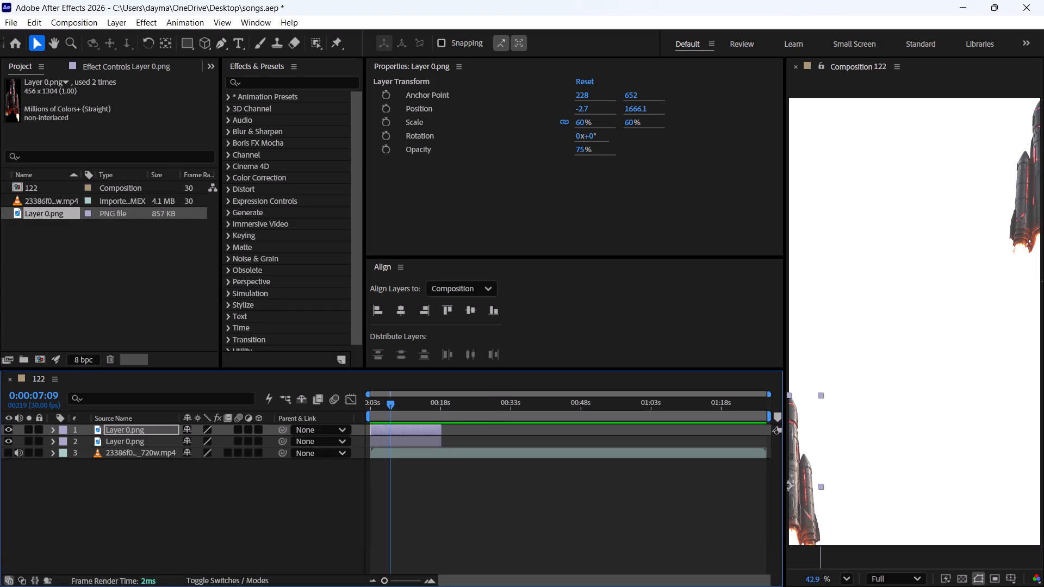
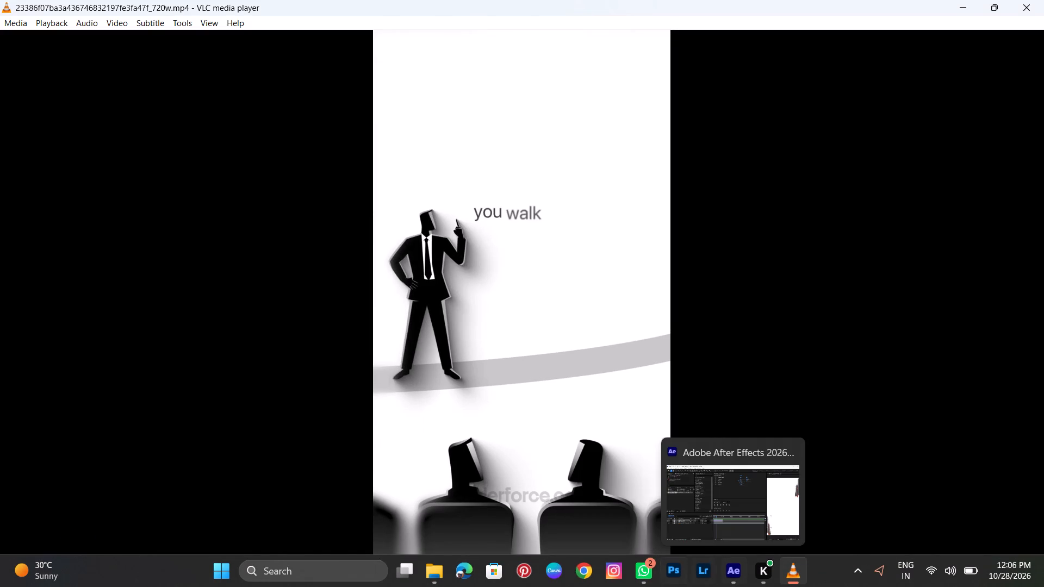
Replay the rocket layers in composition 122 from 0:00:03:01 and compare their timing with the reference video in VLC.
left_click(745, 583)
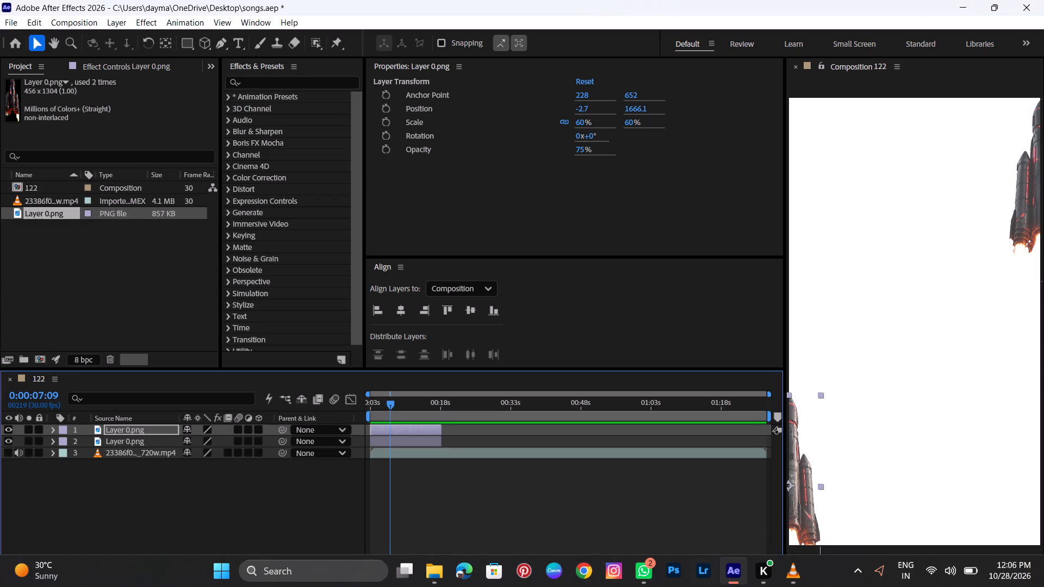
left_click_drag(383, 411, 337, 409)
key("space")
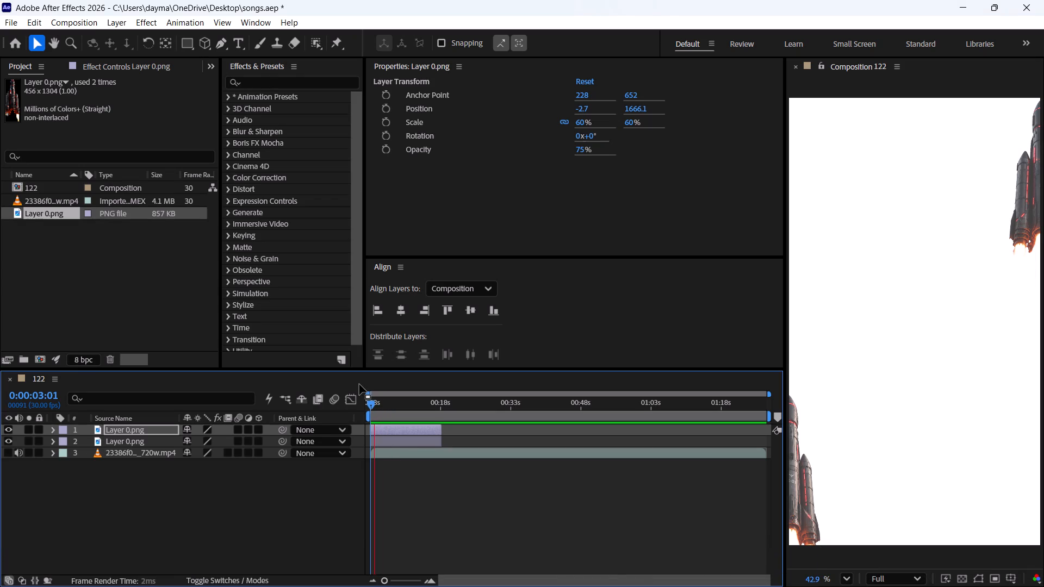
left_click_drag(378, 399, 349, 405)
key("space")
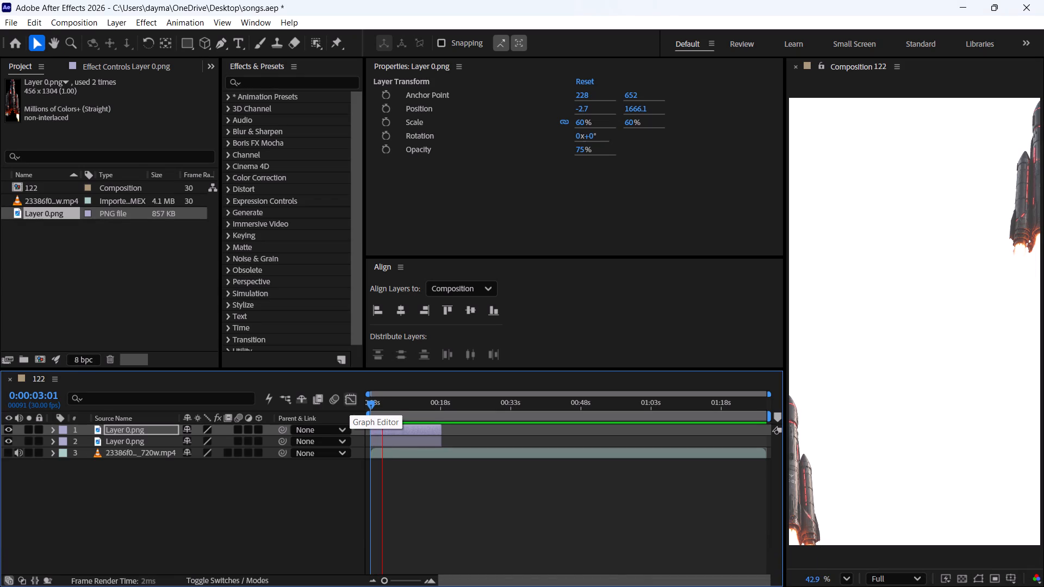
key("space")
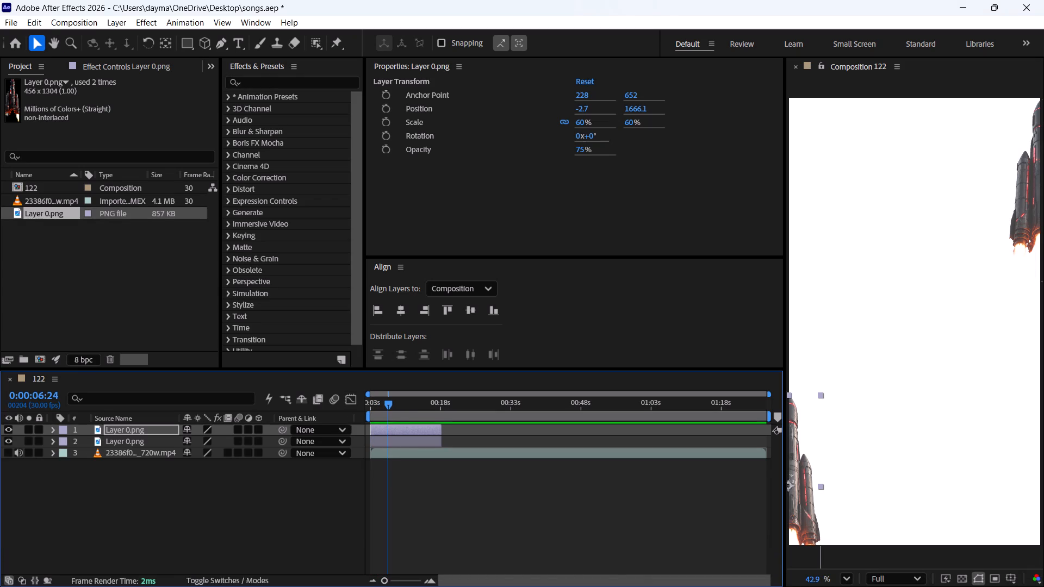
left_click(388, 403)
left_click(782, 568)
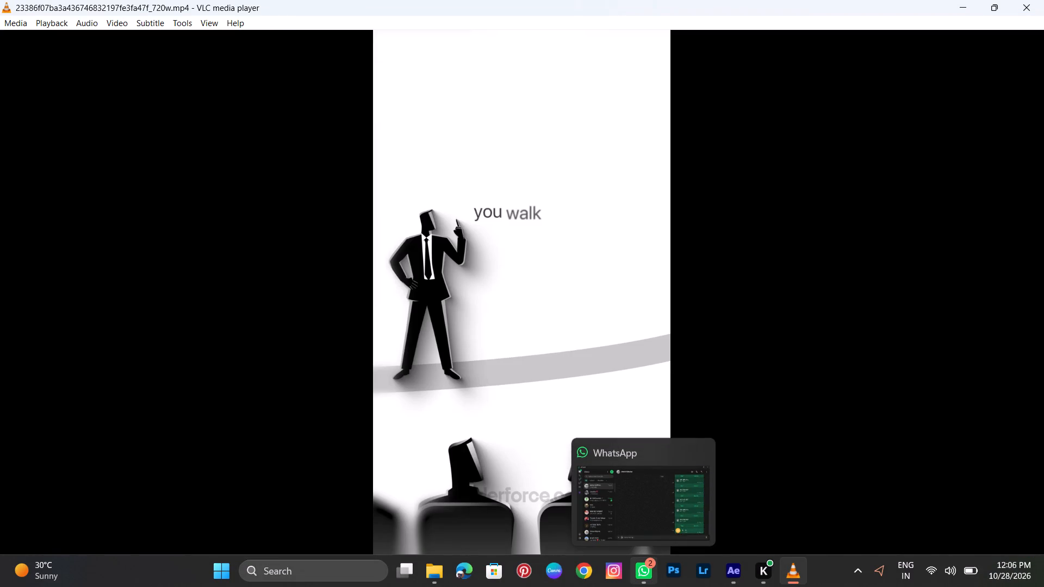
left_click(745, 579)
Play from 0:00:03:01 to find the cut point, and trim the end of both Layer 0.png layers to 0:00:06:16.
left_click_drag(389, 407, 338, 408)
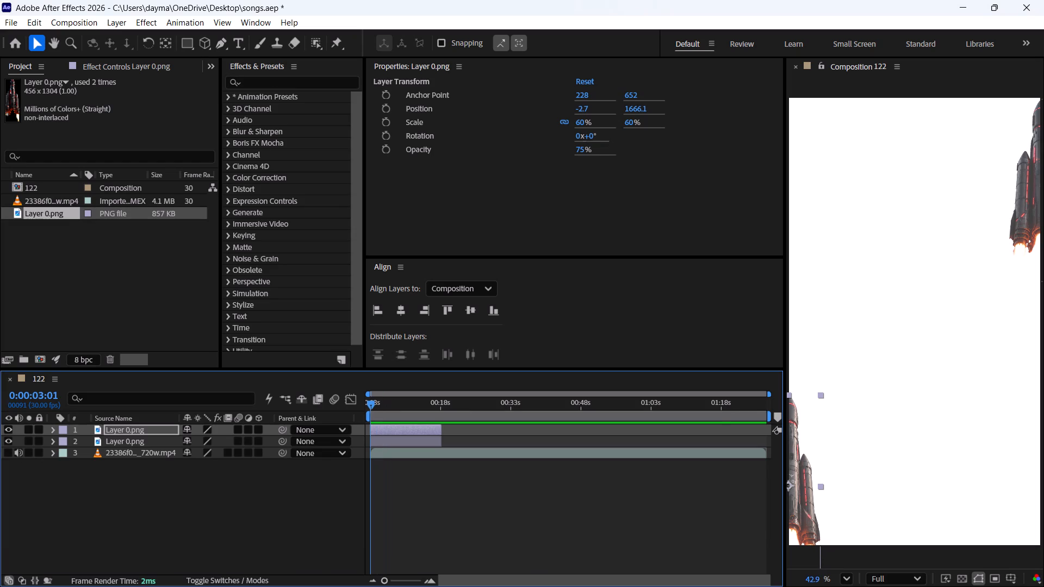
key("space")
left_click_drag(376, 397, 365, 399)
key("space")
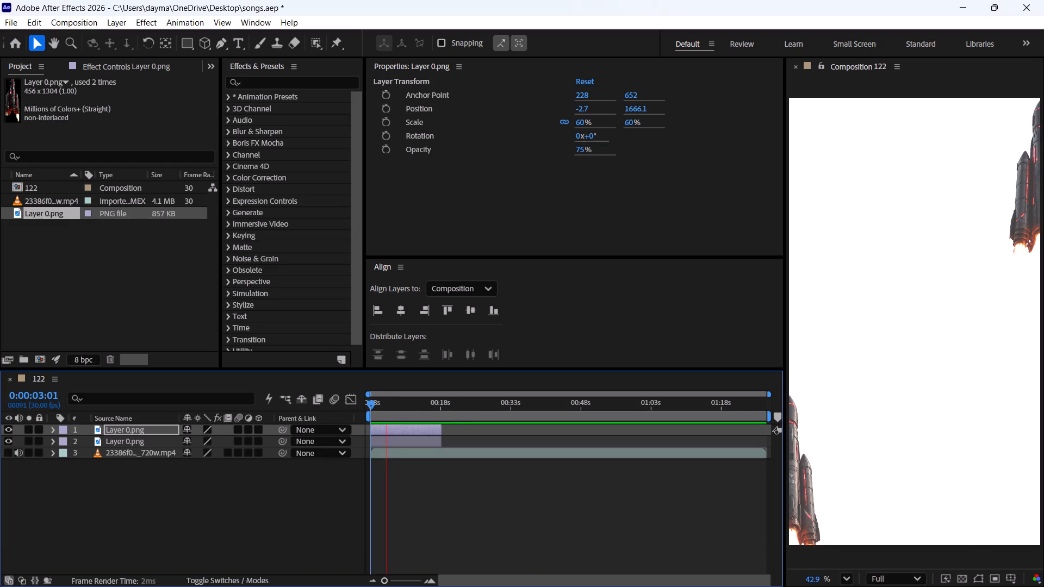
key("space")
left_click(388, 403)
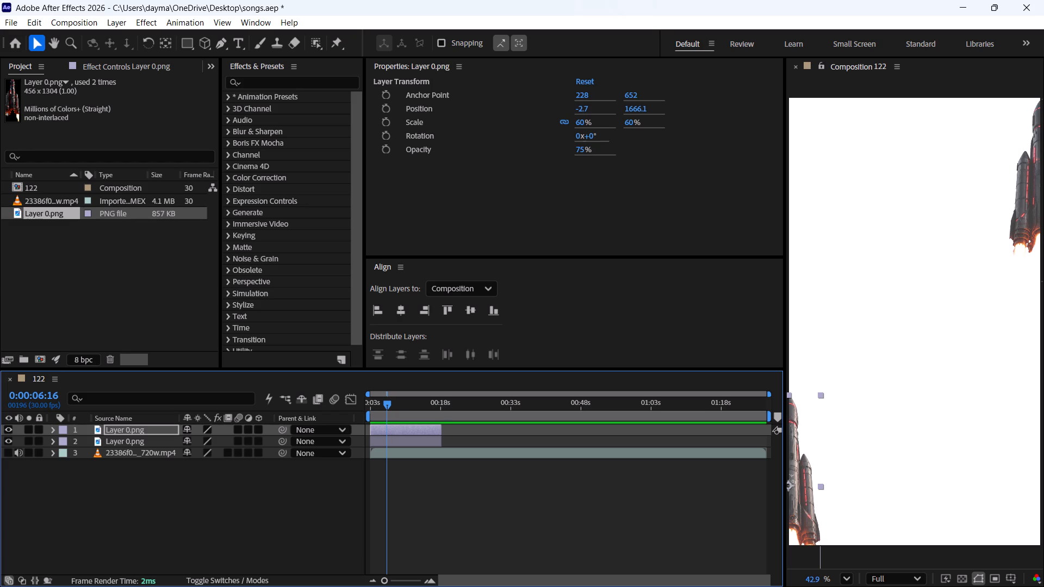
left_click(387, 438)
left_click(389, 432, "ctrl")
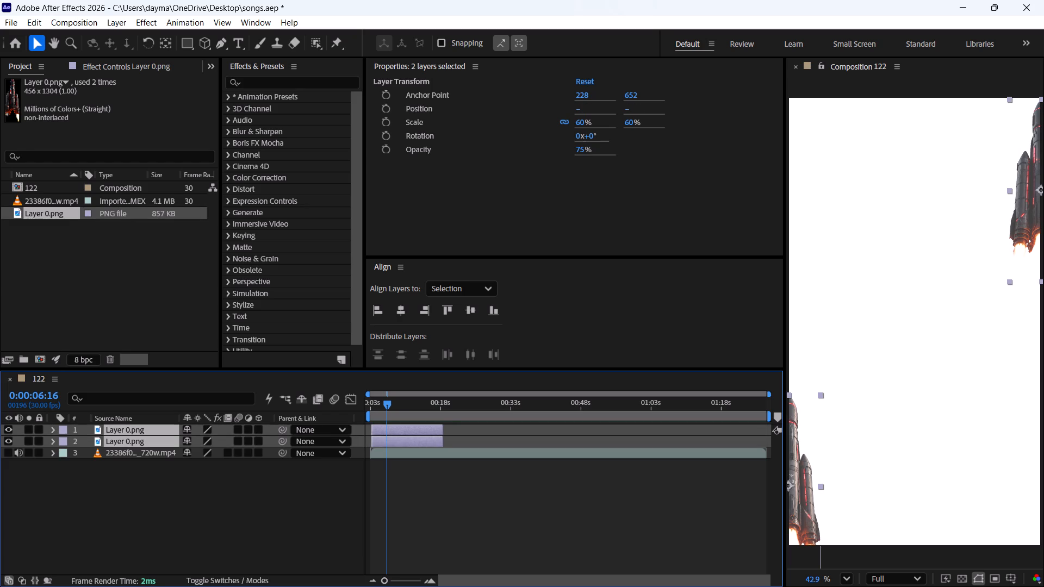
left_click(394, 432)
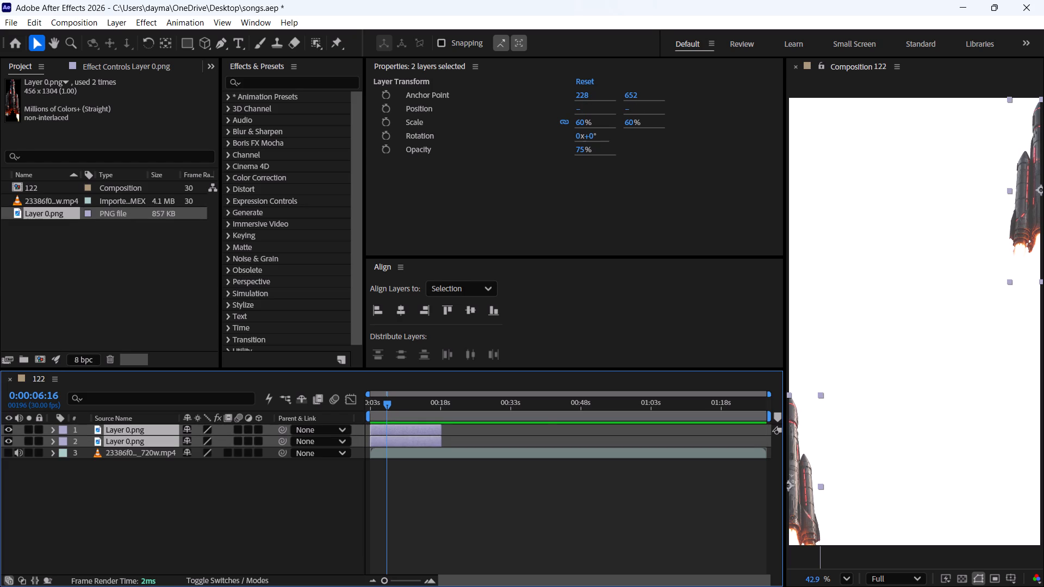
key("alt+bracketright")
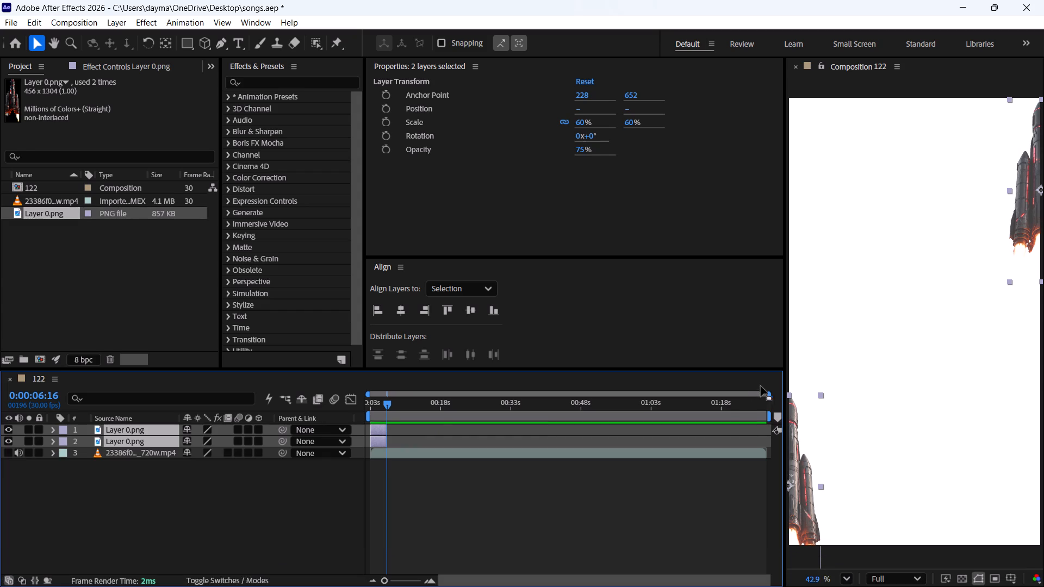
Preview both trimmed rocket layers from 0:00:03:01 through their end, and return the current time to 0:00:04:29.
left_click_drag(769, 394, 381, 391)
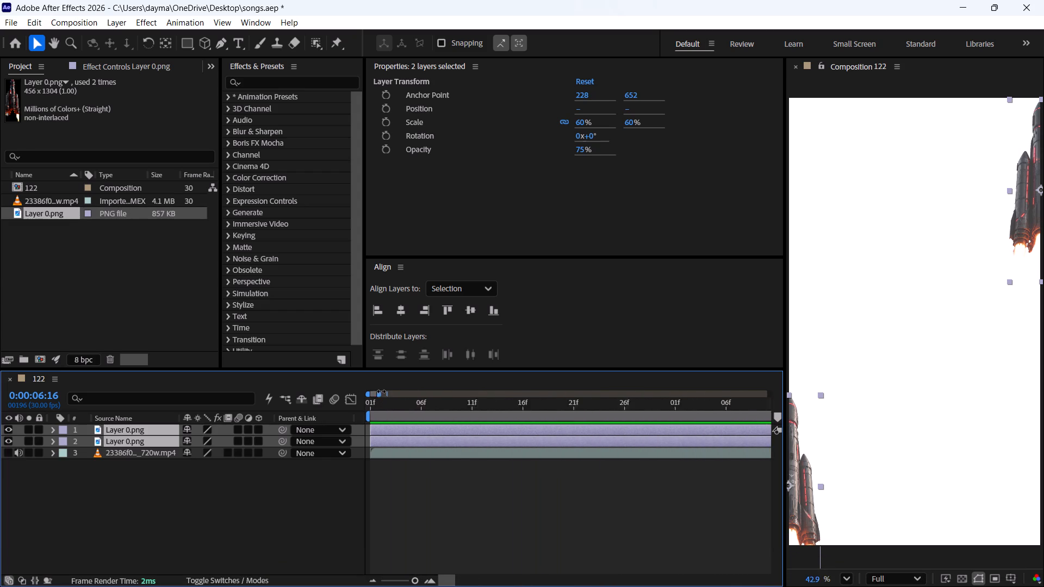
left_click_drag(381, 391, 453, 386)
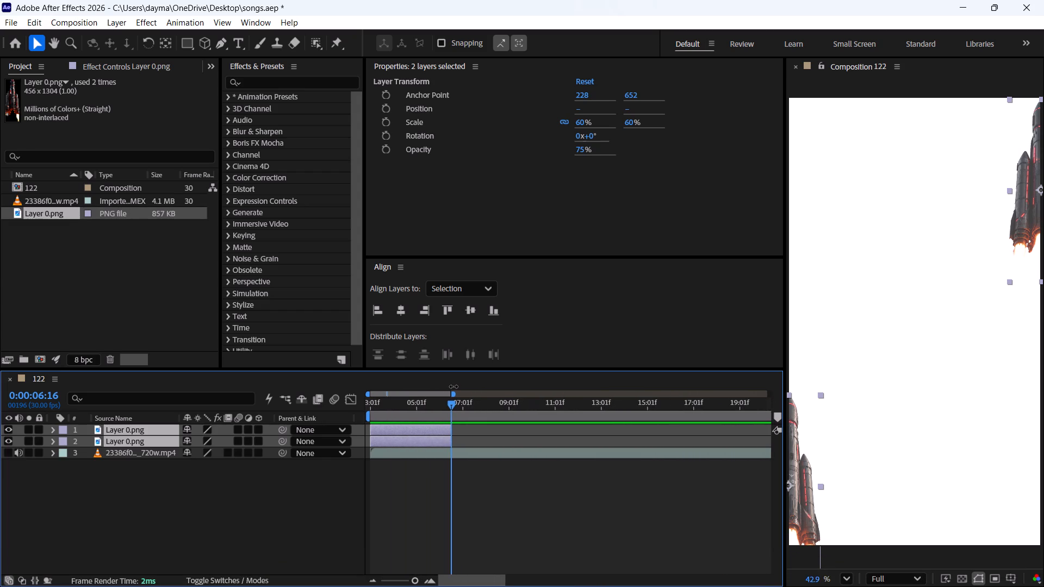
left_click_drag(453, 386, 461, 386)
left_click_drag(425, 410, 343, 395)
key("space")
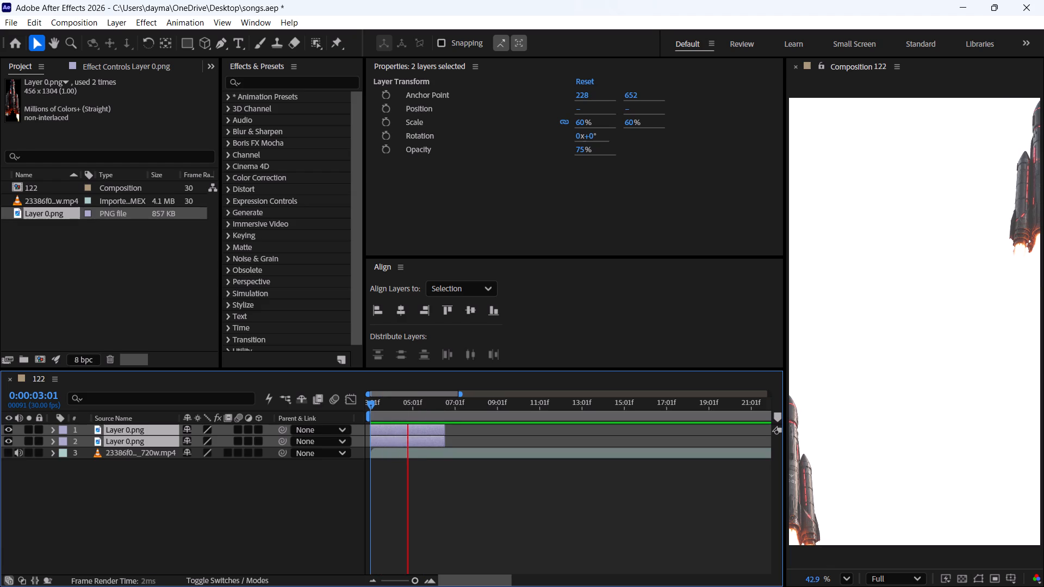
key("space")
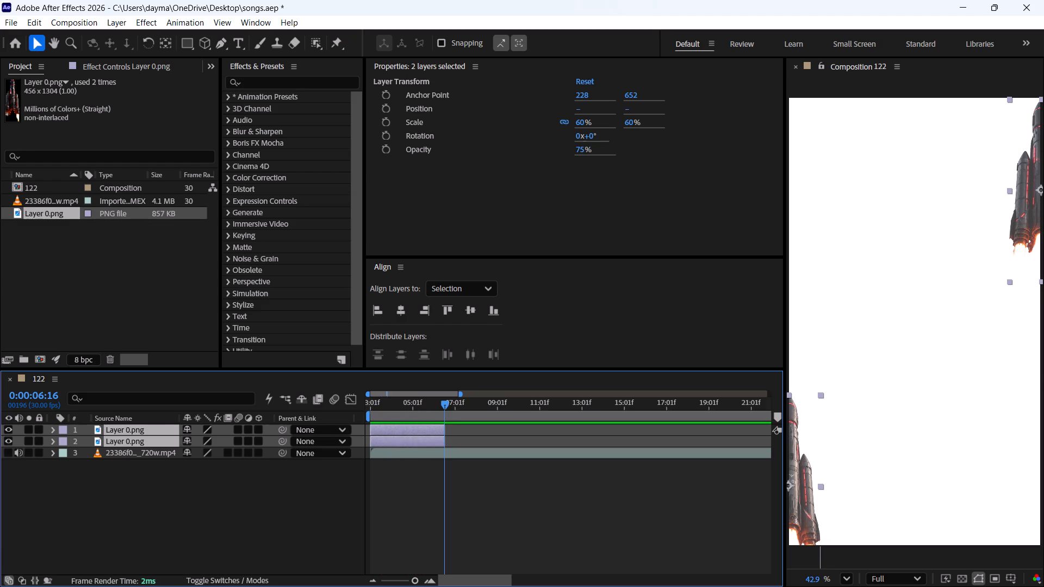
left_click_drag(443, 402, 409, 404)
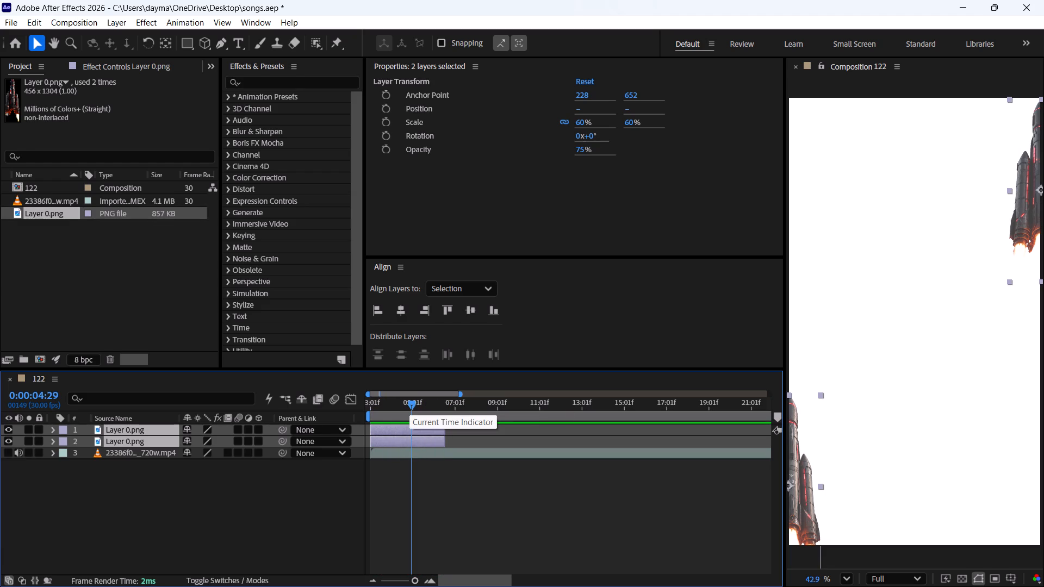
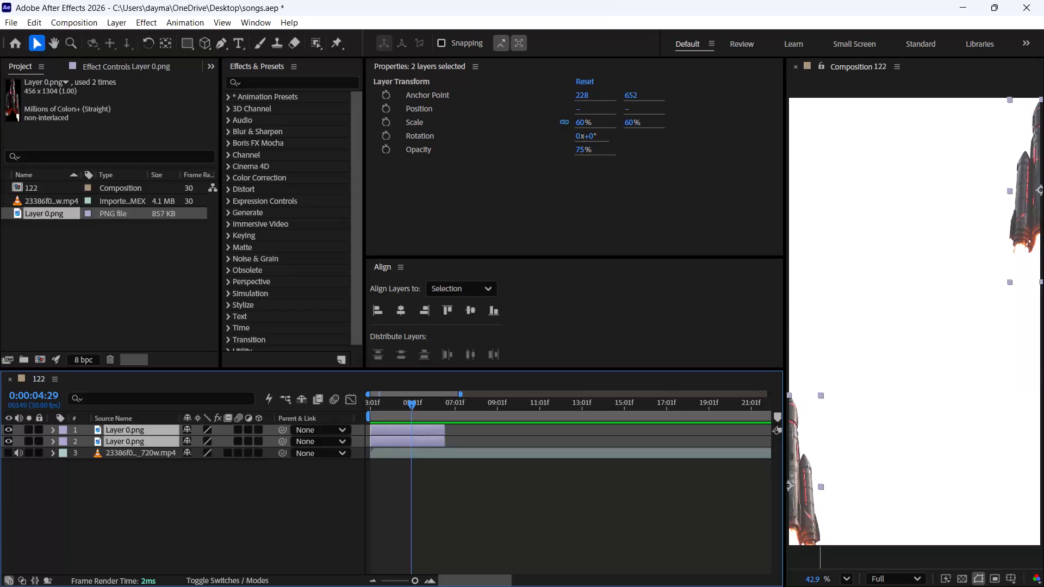
Start the work area at 0:00:03:01, preview the two rocket layers from there, and return the current time to 0:00:03:01.
left_click_drag(409, 404, 392, 407)
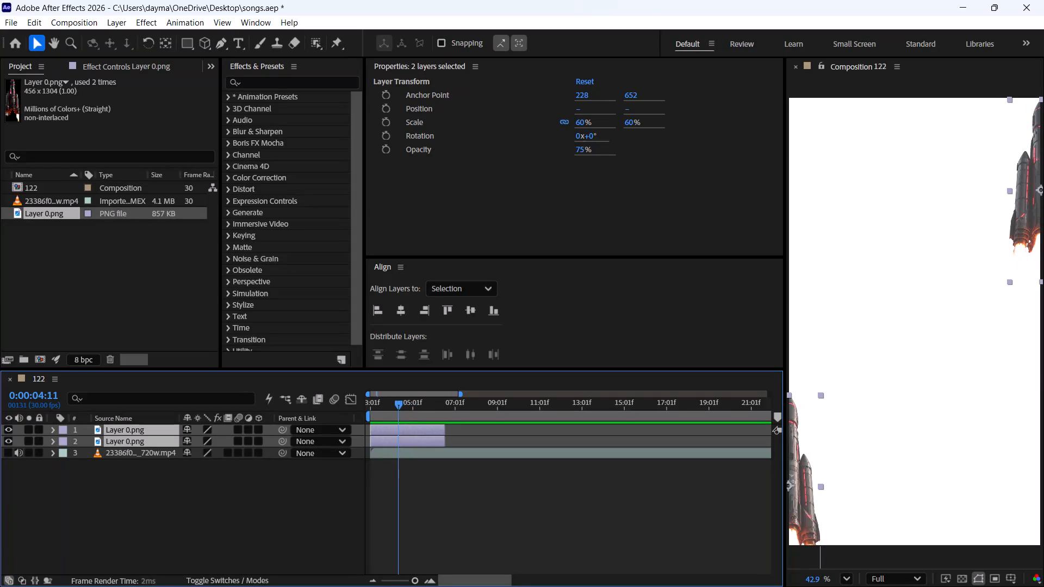
left_click_drag(392, 407, 277, 419)
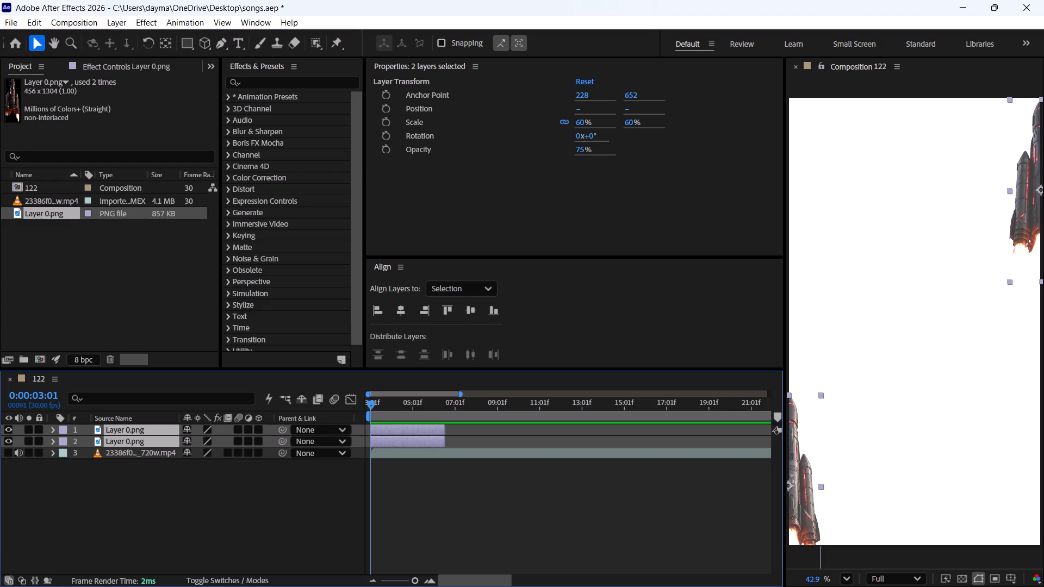
type("b")
key("space")
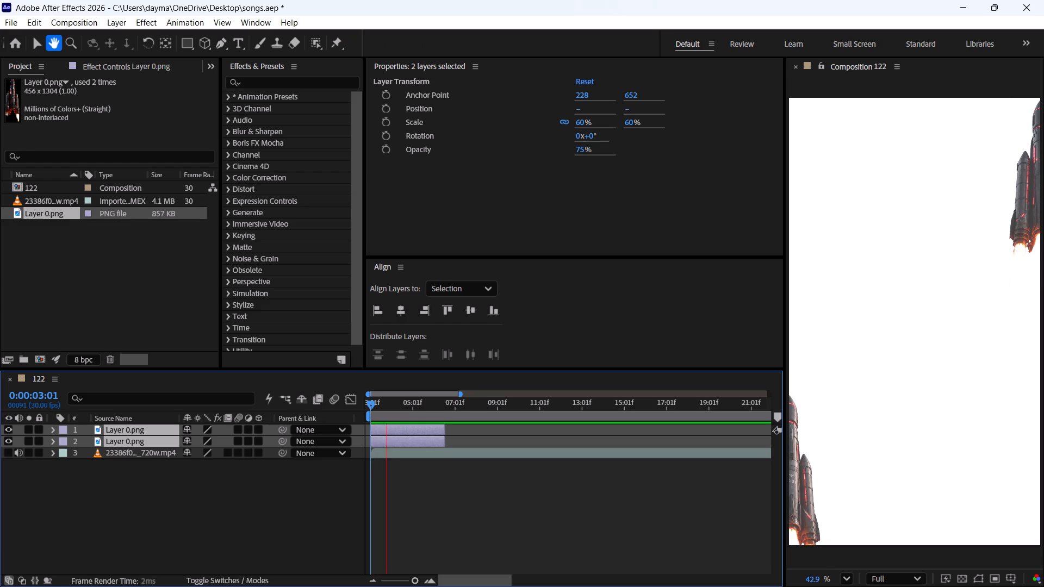
key("space")
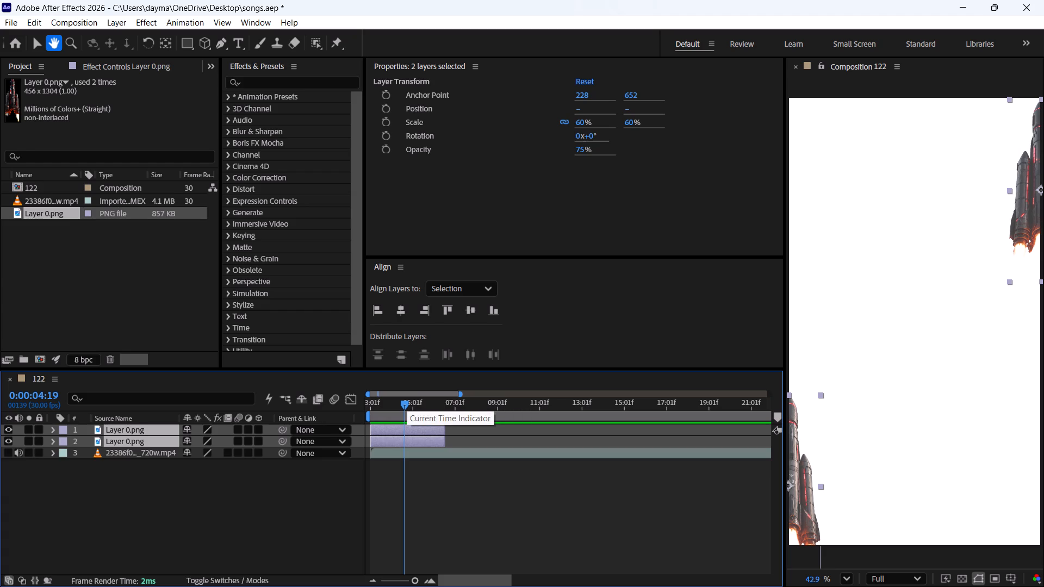
left_click_drag(407, 402, 423, 405)
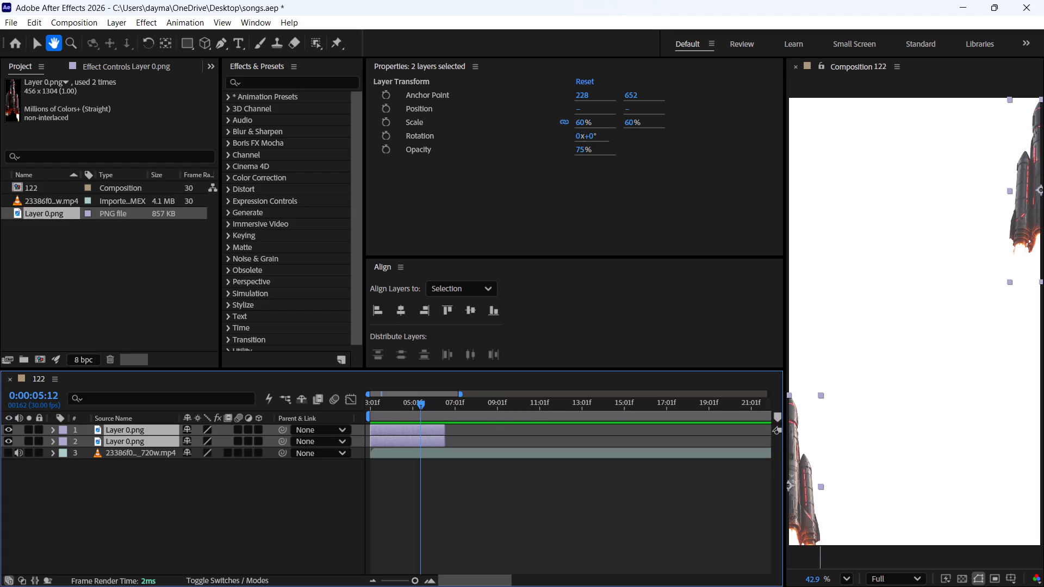
left_click(413, 408)
left_click_drag(413, 408, 341, 414)
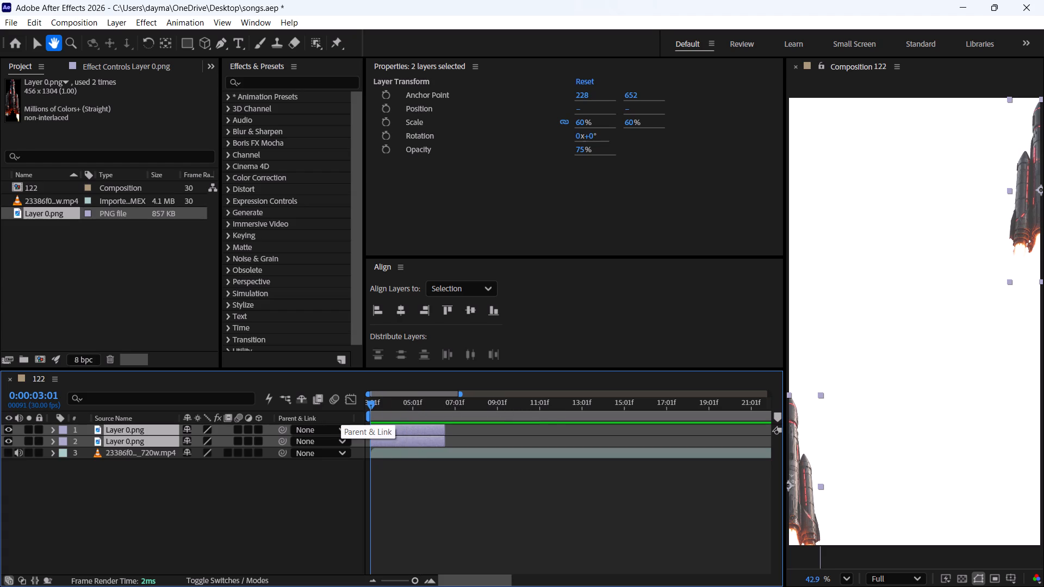